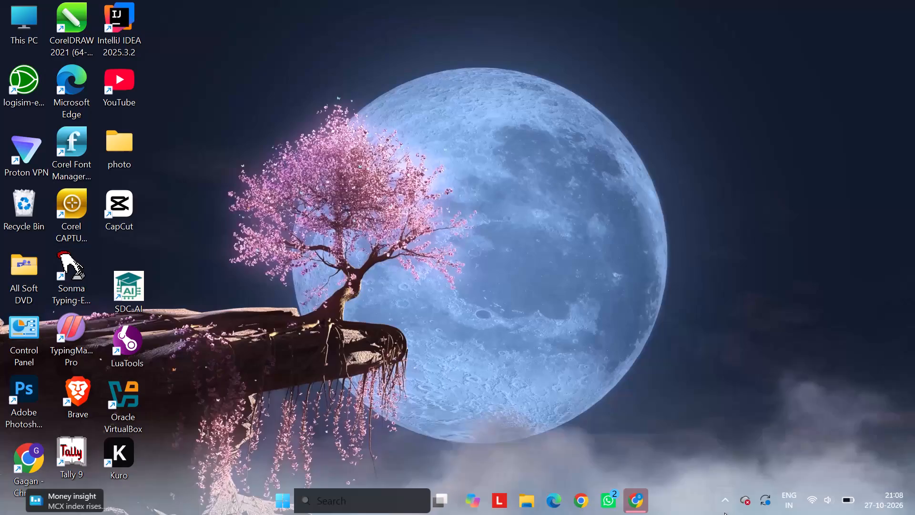
Open the Kuro app from the hidden background apps in the system tray.
{"action": "left_click", "coordinate": [724, 504]}
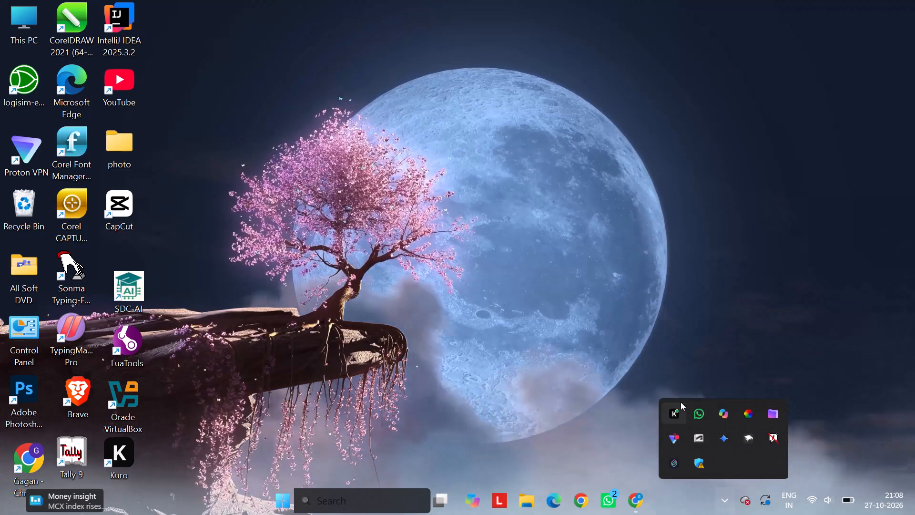
{"action": "left_click", "coordinate": [677, 411]}
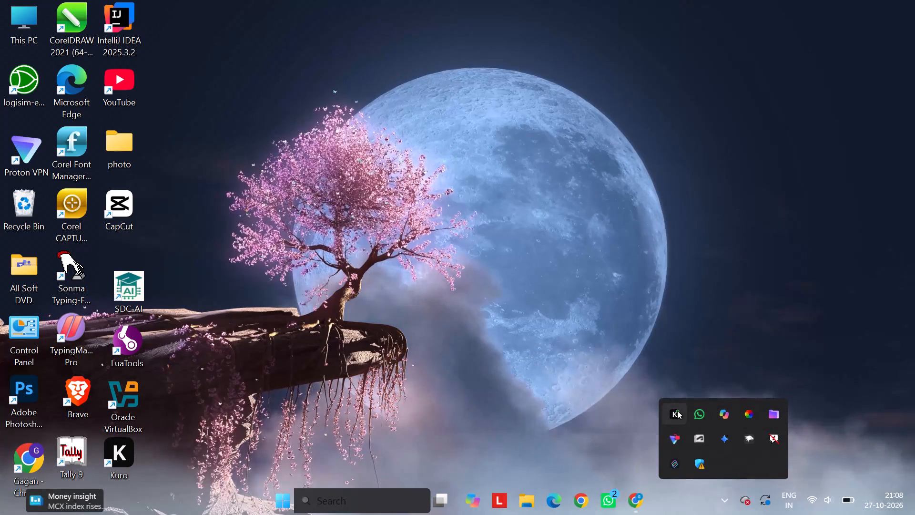
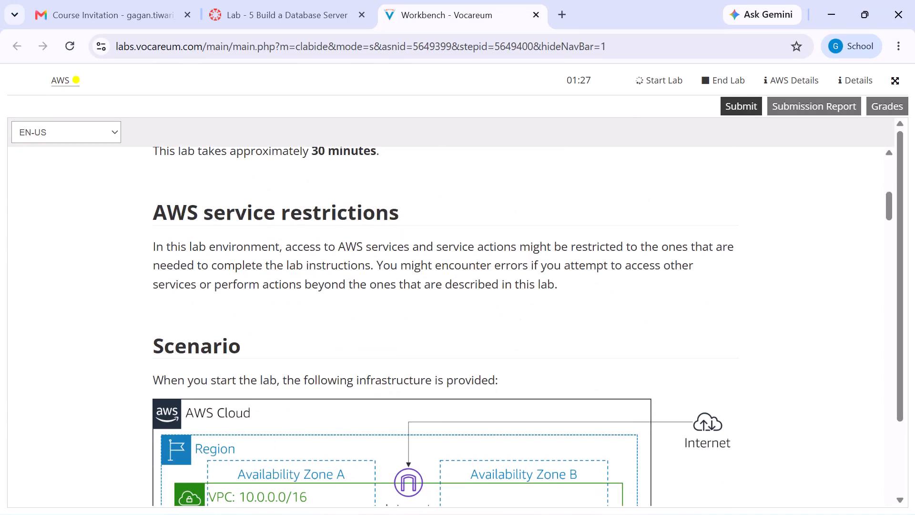
Read through the lab instructions to find Task 1, creating a security group for the RDS DB instance.
{"action": "scroll", "coordinate": [347, 281], "scroll_direction": "down", "scroll_amount": 5}
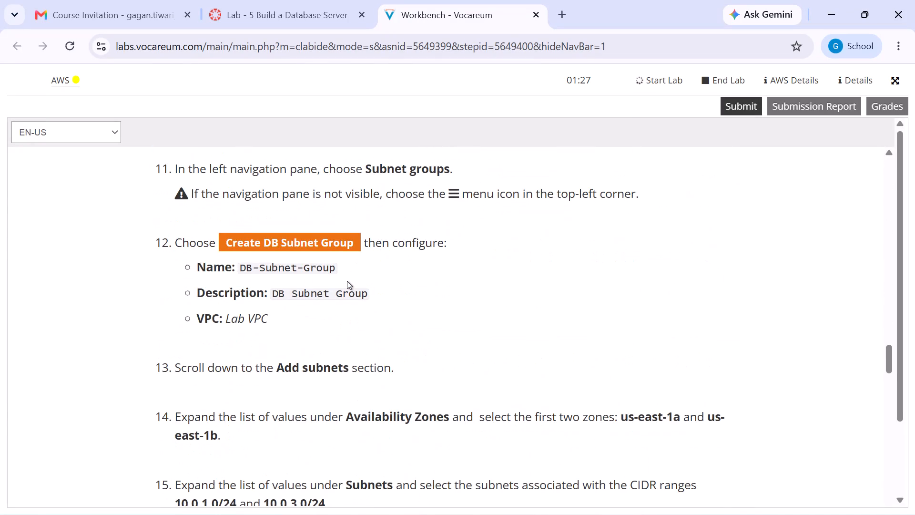
{"action": "scroll", "coordinate": [347, 281], "scroll_direction": "up", "scroll_amount": 8}
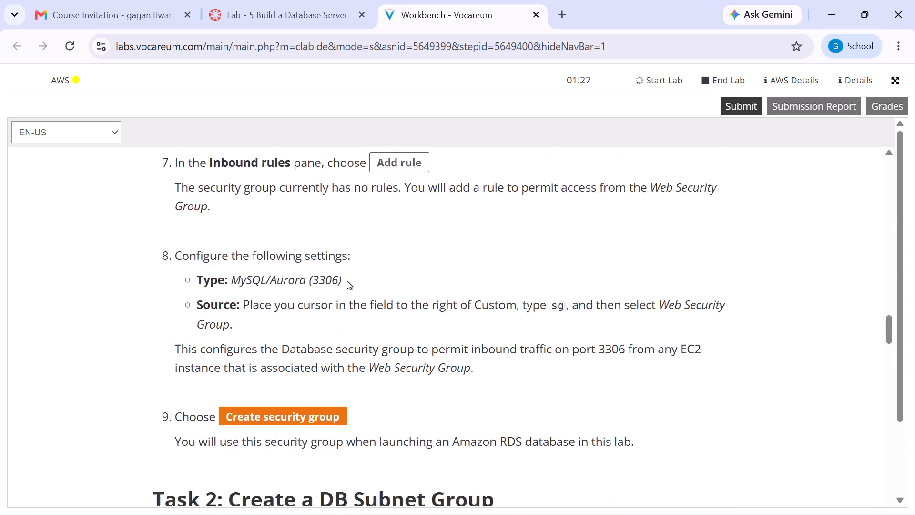
{"action": "scroll", "coordinate": [347, 281], "scroll_direction": "up", "scroll_amount": 5}
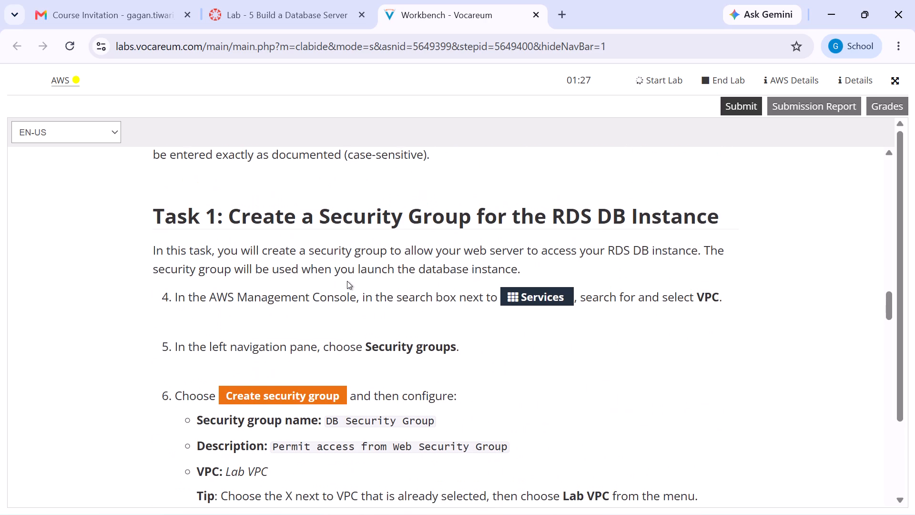
{"action": "scroll", "coordinate": [347, 281], "scroll_direction": "up", "scroll_amount": 1}
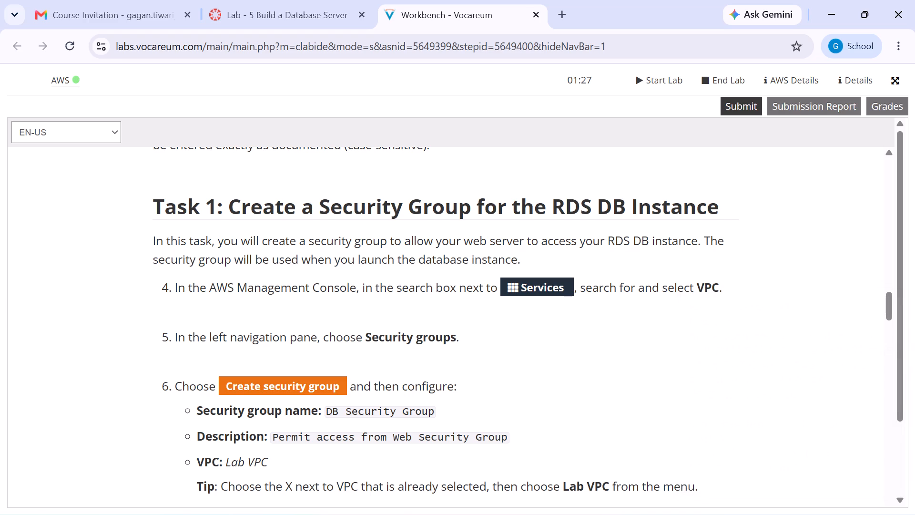
Open the AWS Management Console from the lab page.
{"action": "left_click", "coordinate": [74, 82]}
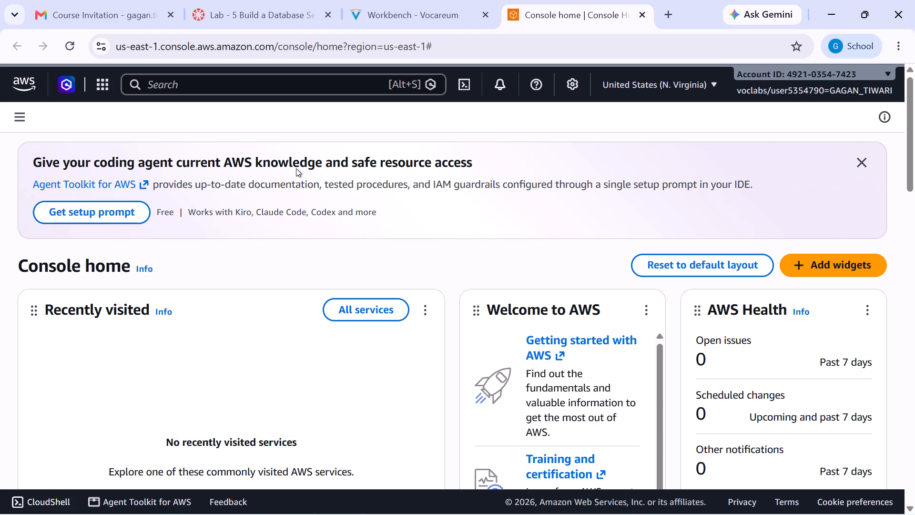
Search the AWS services for vpc and open the VPC service.
{"action": "left_click", "coordinate": [166, 82]}
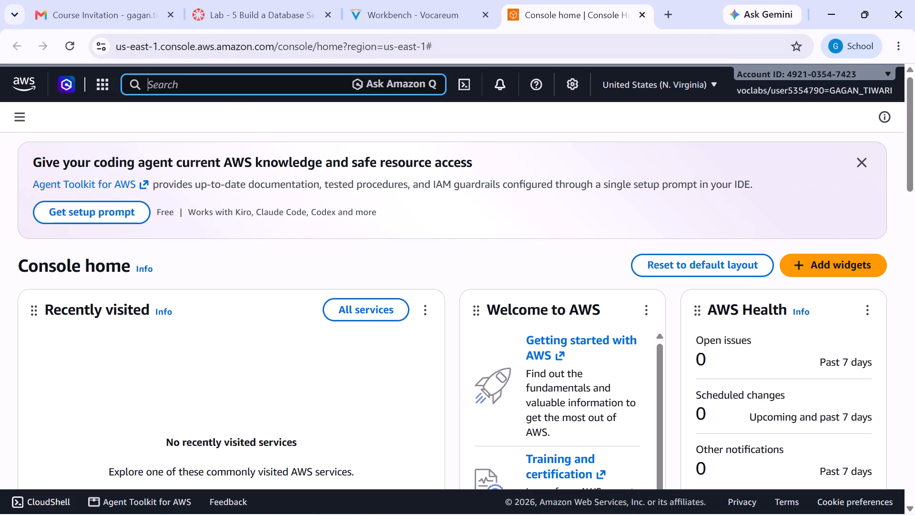
{"action": "key", "text": "v"}
{"action": "type", "text": "pc"}
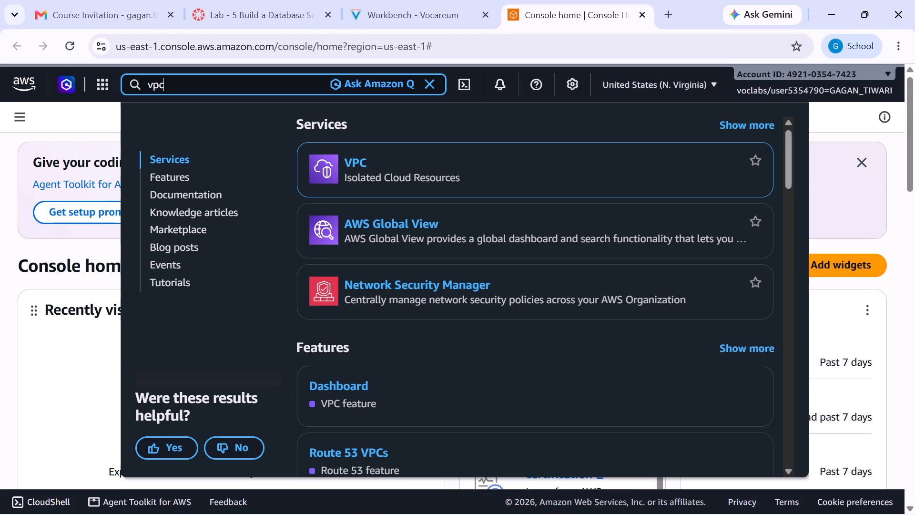
{"action": "left_click", "coordinate": [356, 160]}
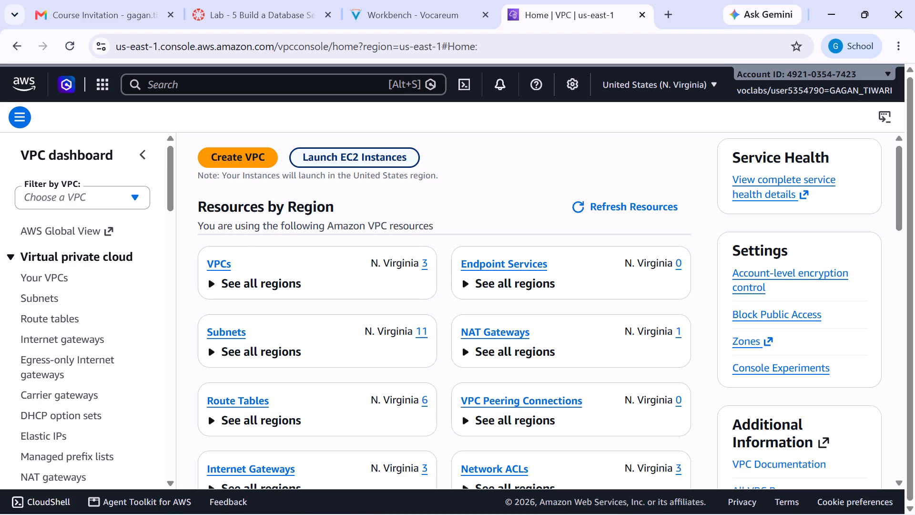
Go to the VPC security groups and start creating a new security group.
{"action": "scroll", "coordinate": [174, 343], "scroll_direction": "down", "scroll_amount": 5}
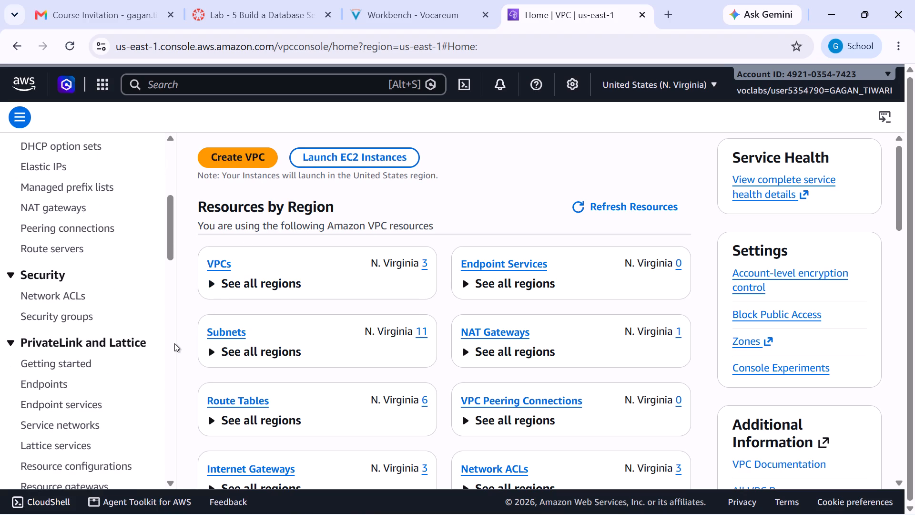
{"action": "left_click", "coordinate": [55, 312]}
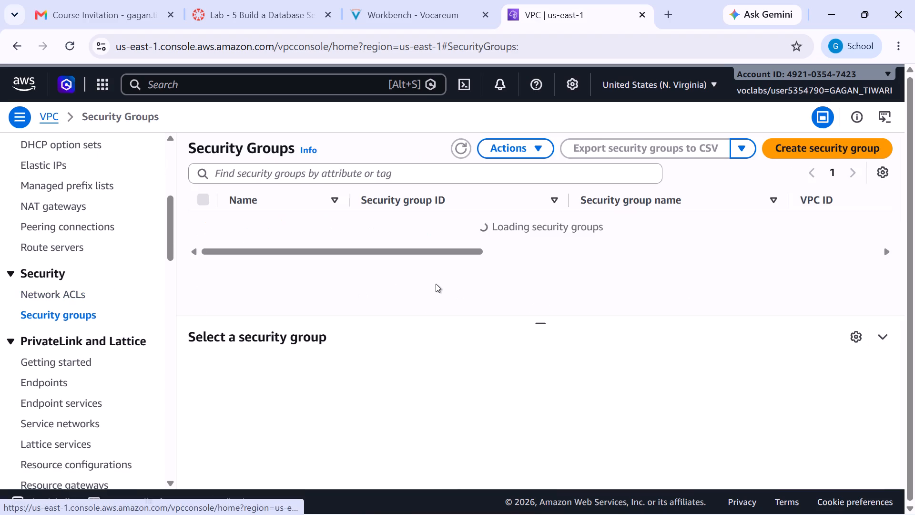
{"action": "left_click", "coordinate": [794, 152]}
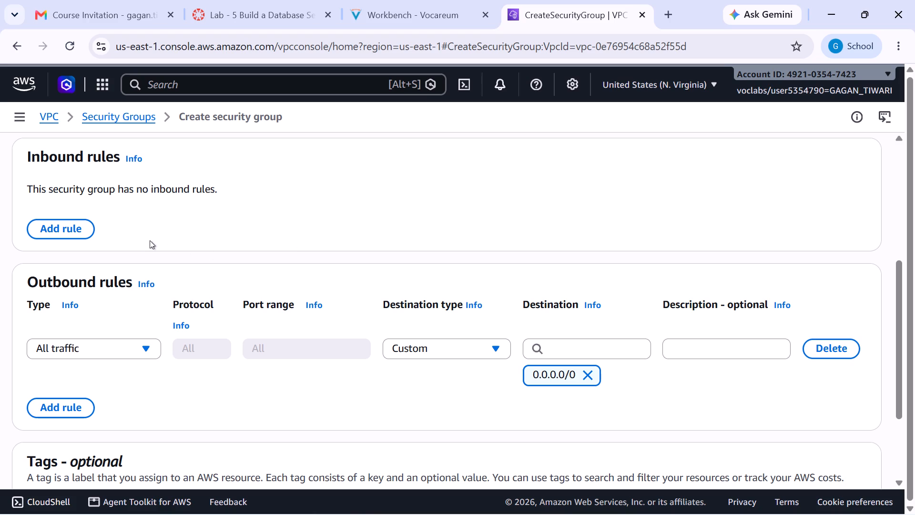
Copy the security group name from the Vocareum lab instructions and set it as DB Security Group in the AWS form.
{"action": "scroll", "coordinate": [224, 228], "scroll_direction": "down", "scroll_amount": 2}
{"action": "scroll", "coordinate": [224, 228], "scroll_direction": "up", "scroll_amount": 1}
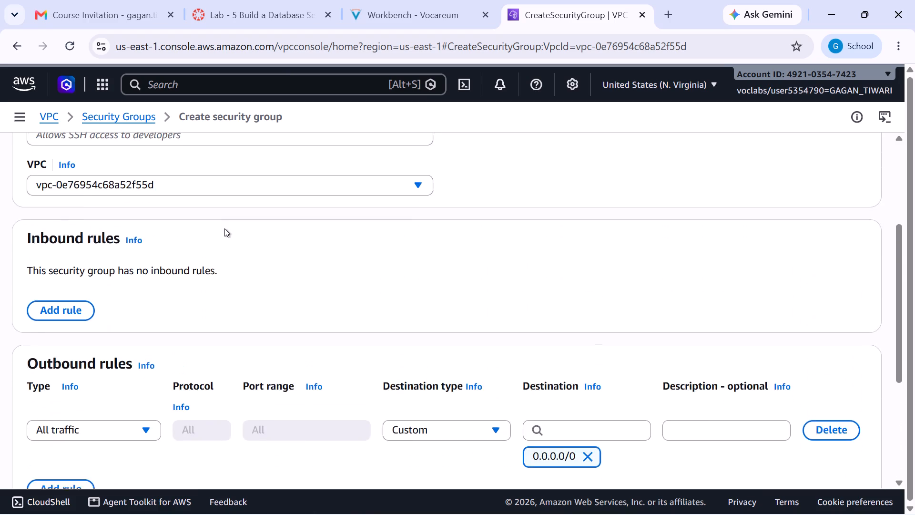
{"action": "scroll", "coordinate": [224, 228], "scroll_direction": "up", "scroll_amount": 4}
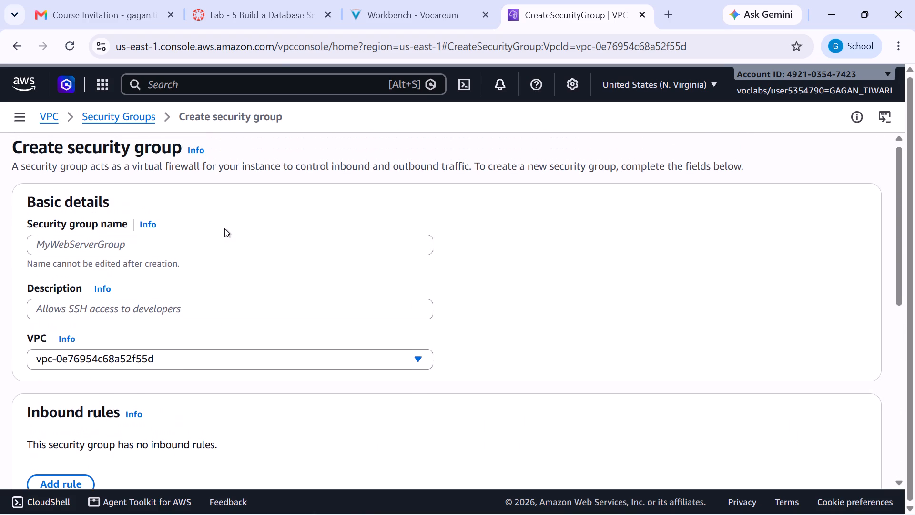
{"action": "left_click", "coordinate": [394, 16]}
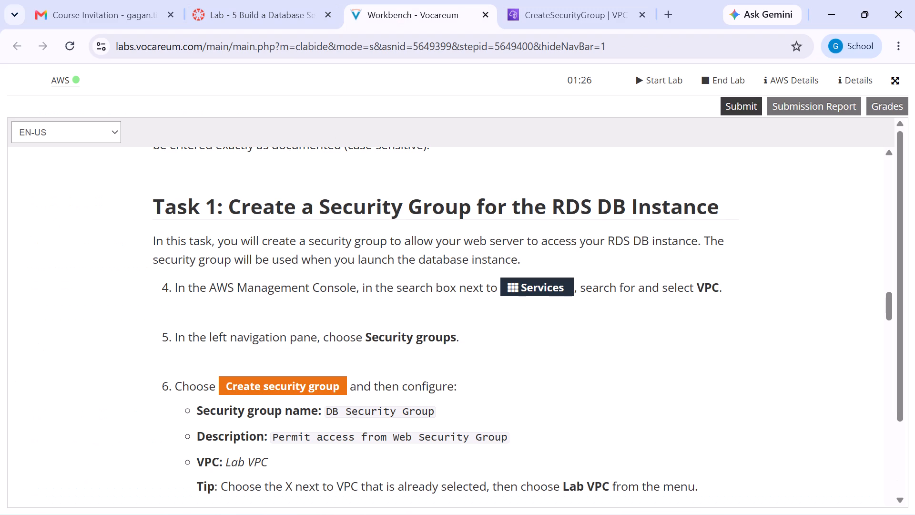
{"action": "scroll", "coordinate": [412, 381], "scroll_direction": "down", "scroll_amount": 2}
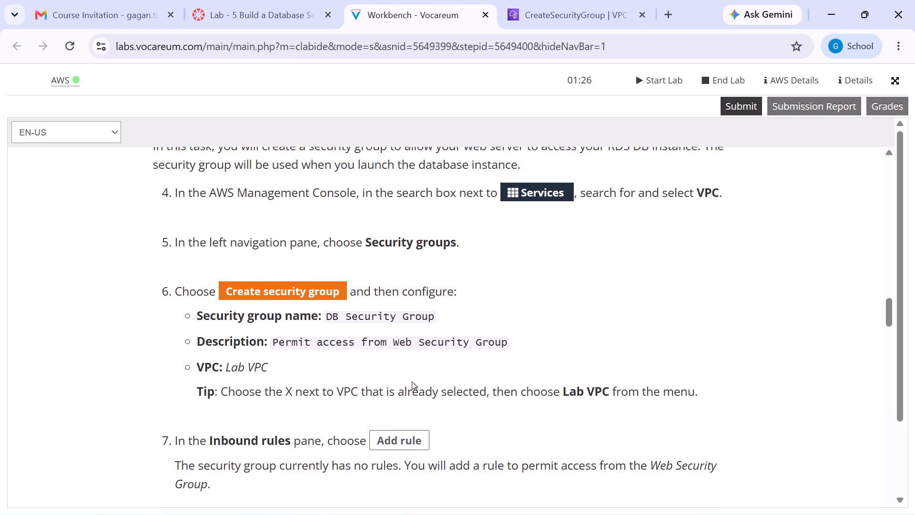
{"action": "left_click_drag", "start_coordinate": [452, 319], "coordinate": [430, 319]}
{"action": "left_click_drag", "start_coordinate": [430, 319], "coordinate": [321, 319]}
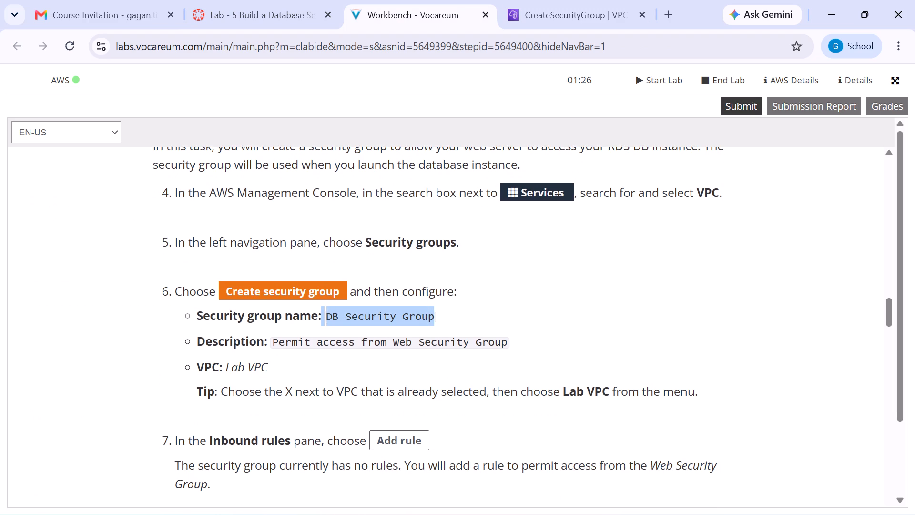
{"action": "key", "text": "ctrl+c"}
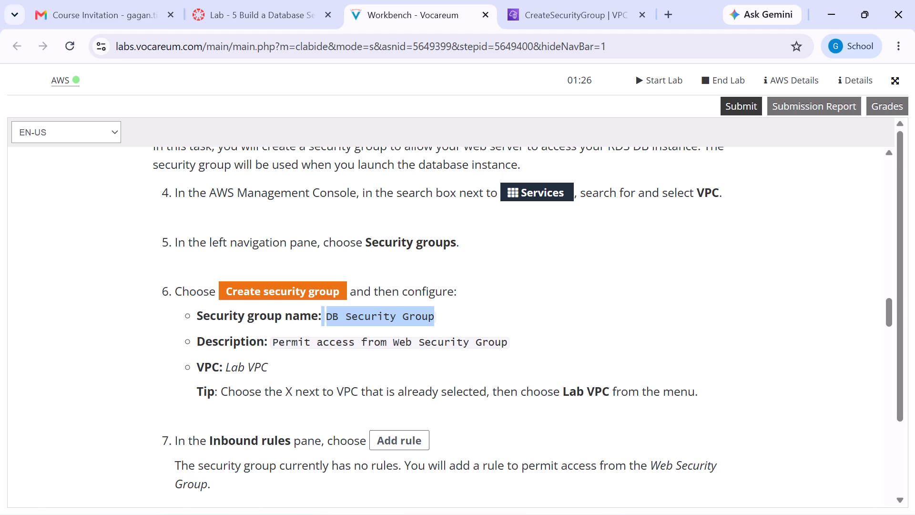
{"action": "left_click", "coordinate": [546, 20]}
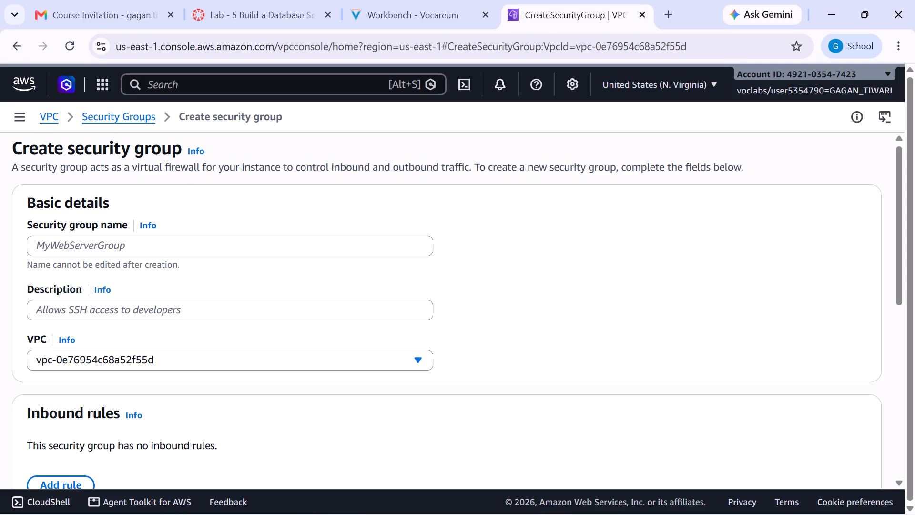
{"action": "left_click", "coordinate": [103, 249]}
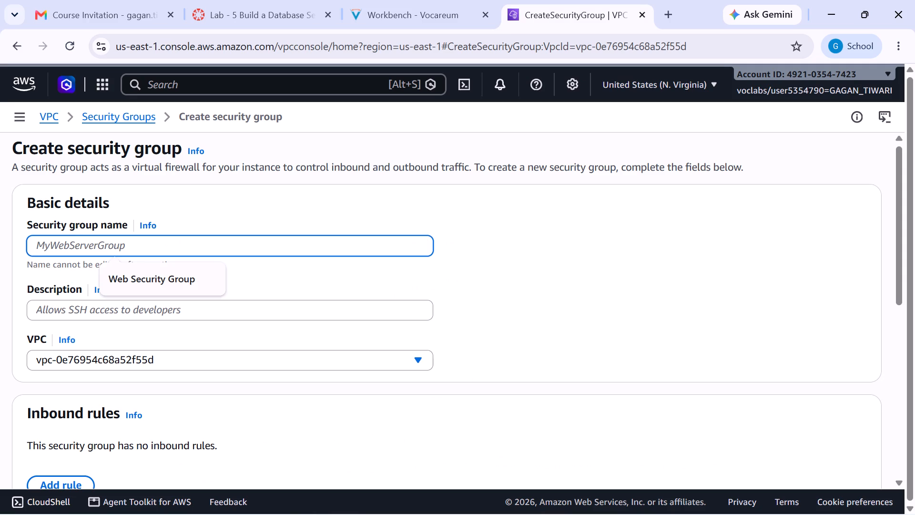
{"action": "key", "text": "ctrl+v"}
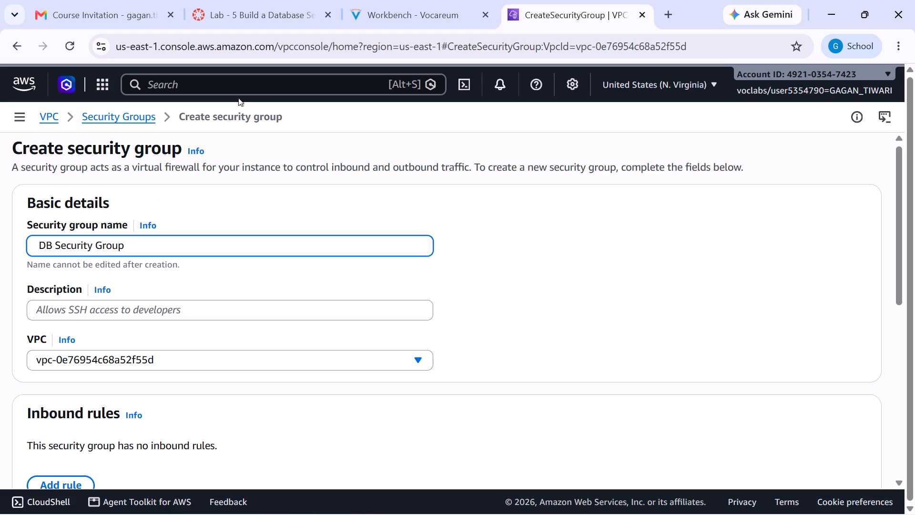
Copy the description from the lab instructions and set the security group's description to Permit access from Web Security Group.
{"action": "left_click", "coordinate": [404, 11]}
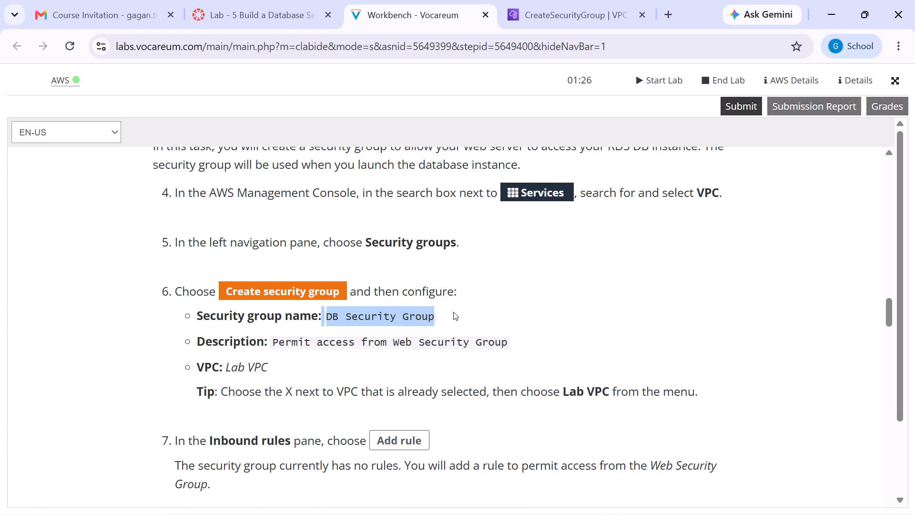
{"action": "left_click_drag", "start_coordinate": [523, 340], "coordinate": [275, 341]}
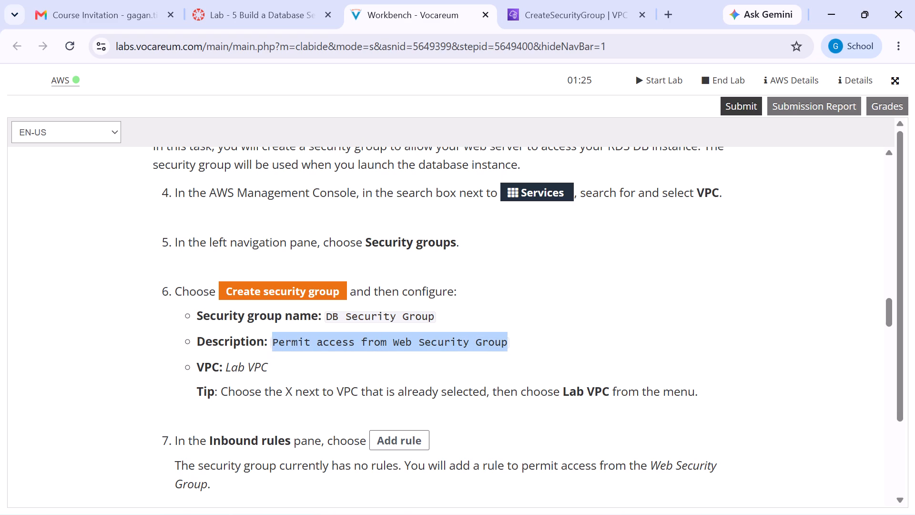
{"action": "left_click_drag", "start_coordinate": [275, 341], "coordinate": [272, 341]}
{"action": "key", "text": "ctrl+c"}
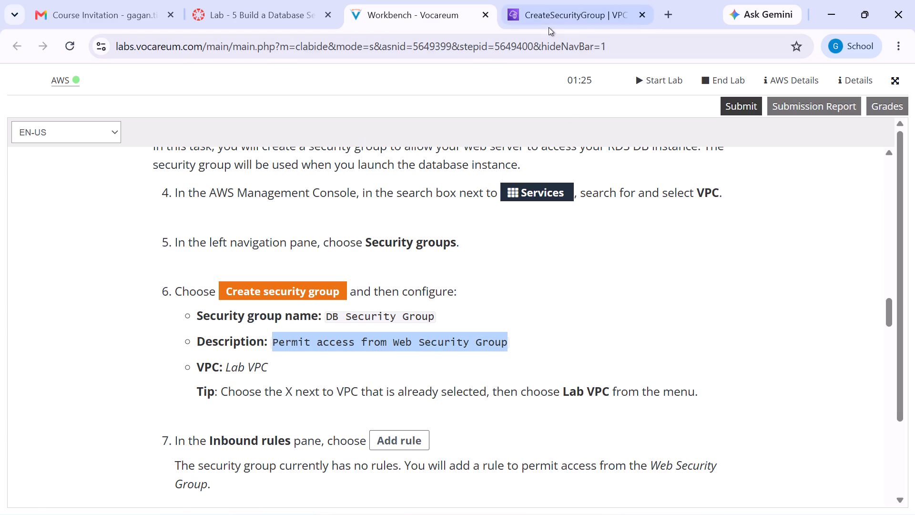
{"action": "left_click", "coordinate": [550, 21]}
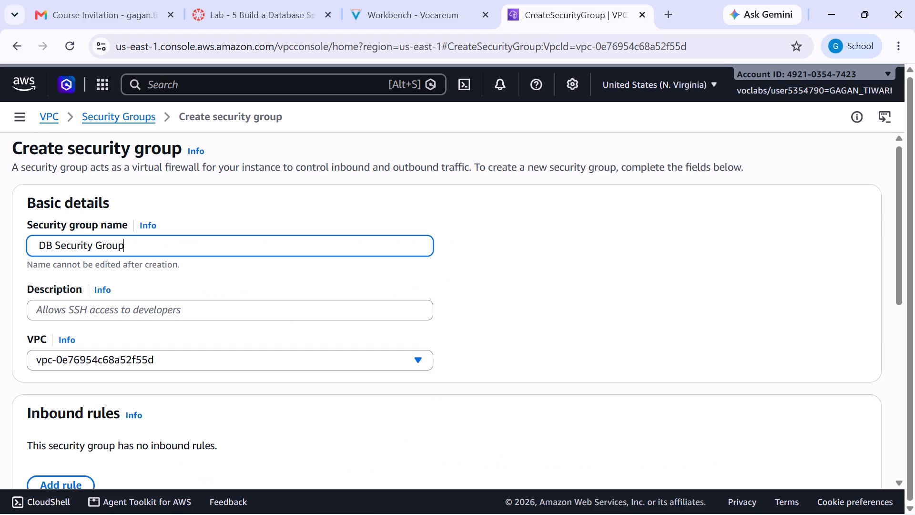
{"action": "left_click", "coordinate": [164, 306]}
{"action": "key", "text": "ctrl+v"}
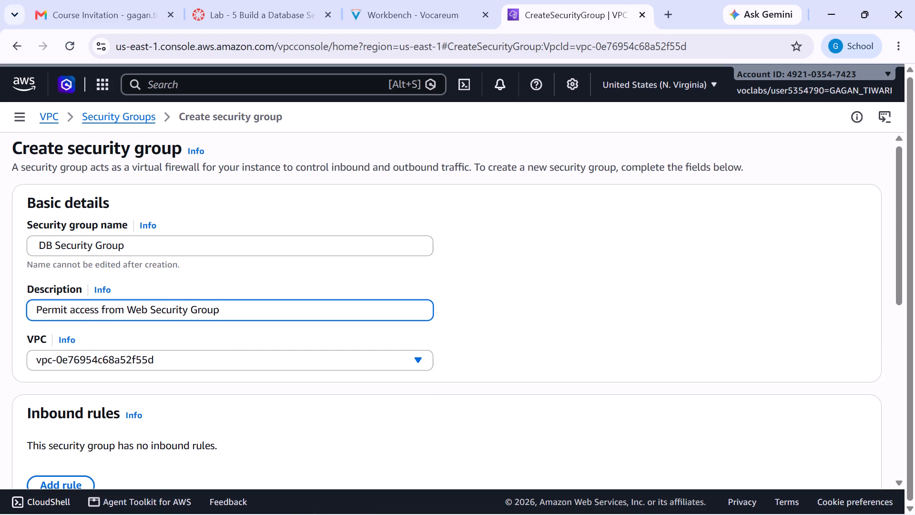
Check the VPC named in the lab instructions and set the security group's VPC to Lab VPC.
{"action": "left_click", "coordinate": [437, 5]}
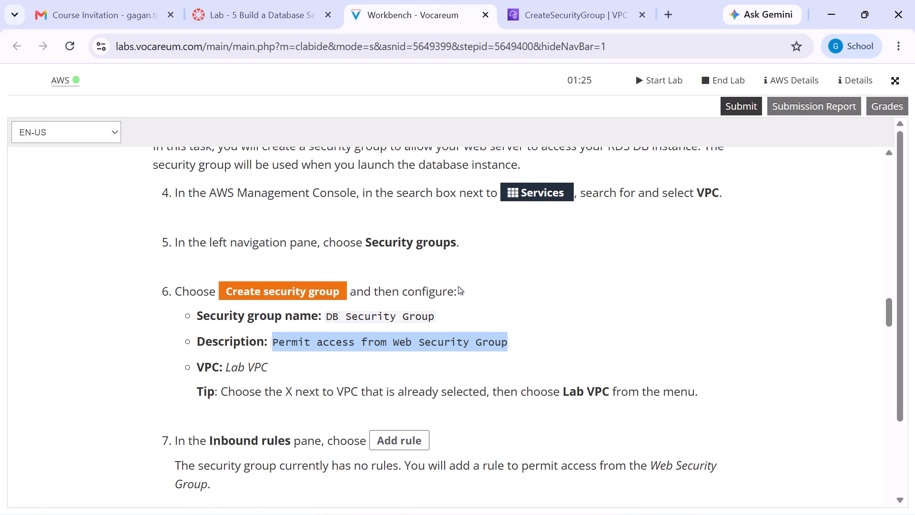
{"action": "left_click_drag", "start_coordinate": [307, 361], "coordinate": [233, 368]}
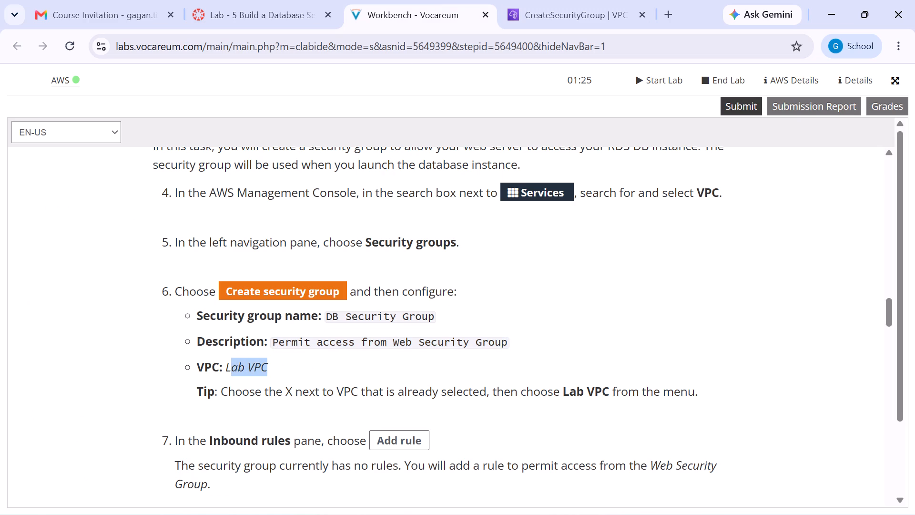
{"action": "left_click_drag", "start_coordinate": [233, 368], "coordinate": [224, 369]}
{"action": "key", "text": "ctrl+c"}
{"action": "left_click", "coordinate": [538, 17]}
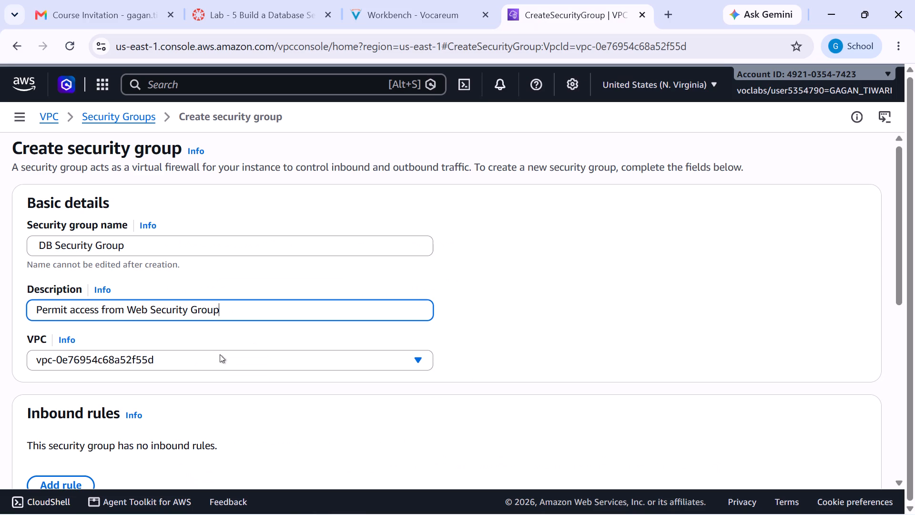
{"action": "left_click", "coordinate": [209, 360]}
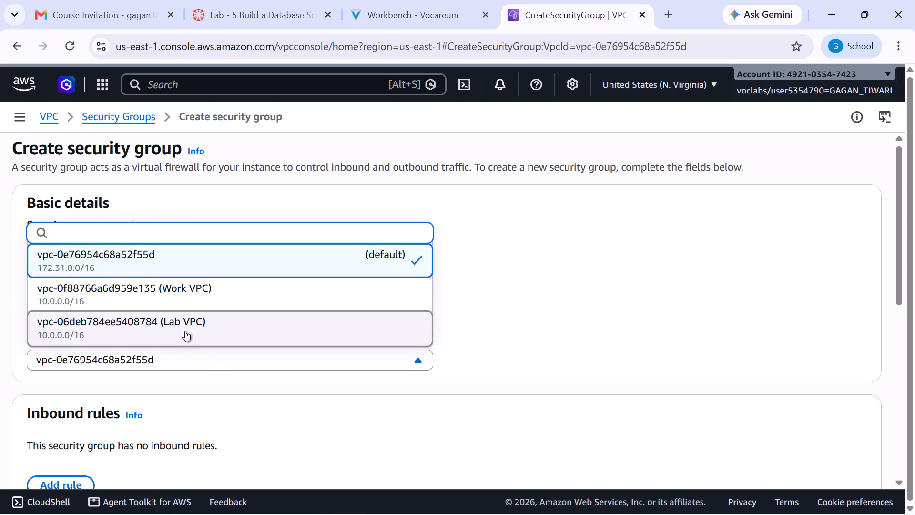
{"action": "left_click", "coordinate": [186, 328]}
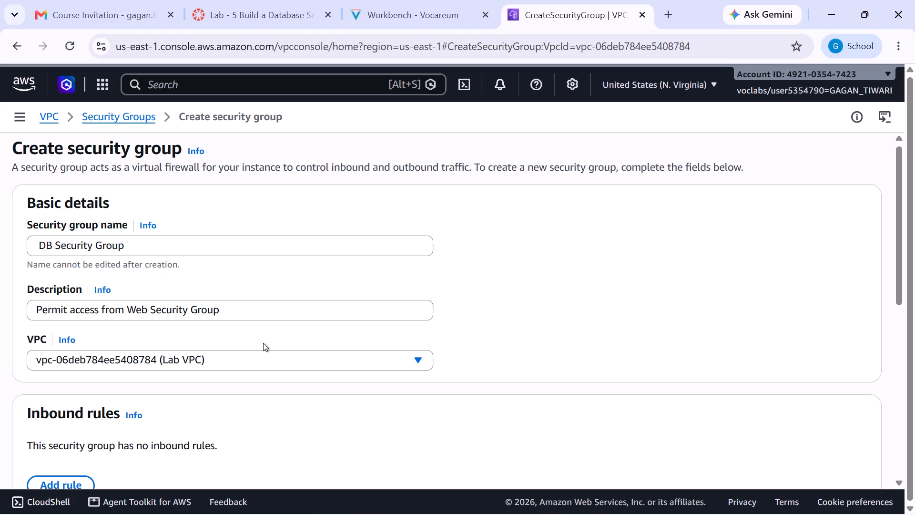
Add an inbound rule to the new security group and set its type to MYSQL/Aurora.
{"action": "scroll", "coordinate": [263, 343], "scroll_direction": "down", "scroll_amount": 2}
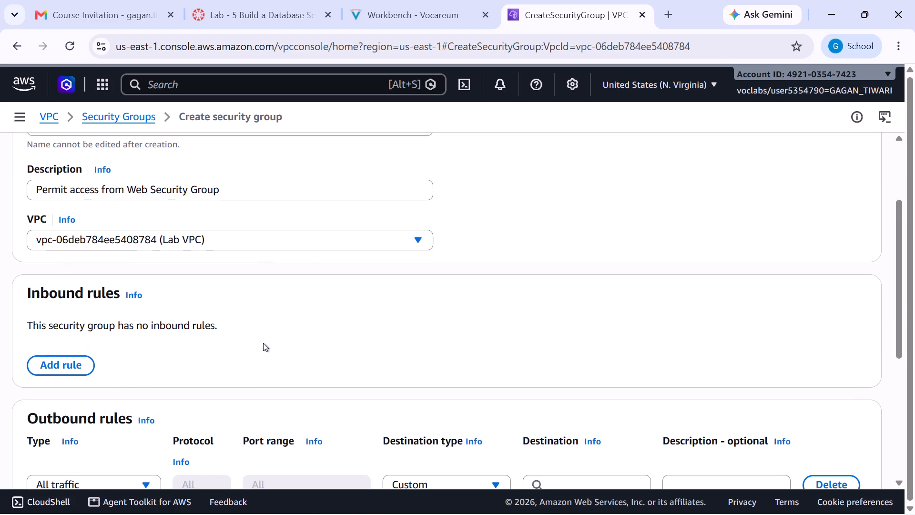
{"action": "left_click", "coordinate": [61, 363]}
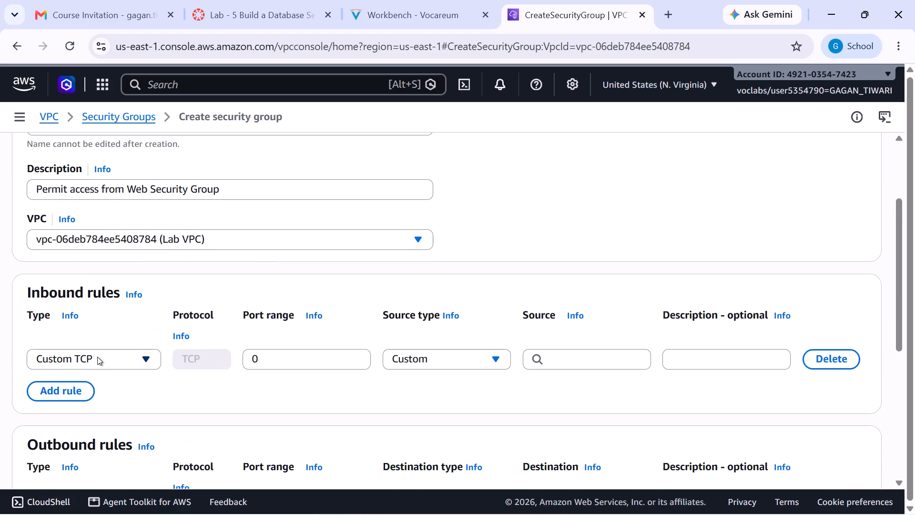
{"action": "left_click", "coordinate": [97, 357]}
{"action": "scroll", "coordinate": [74, 297], "scroll_direction": "down", "scroll_amount": 2}
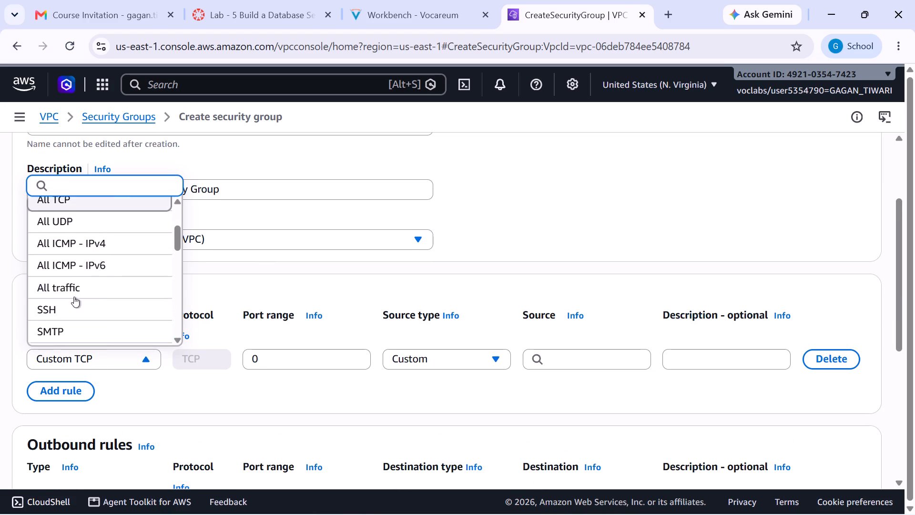
{"action": "scroll", "coordinate": [74, 297], "scroll_direction": "down", "scroll_amount": 1}
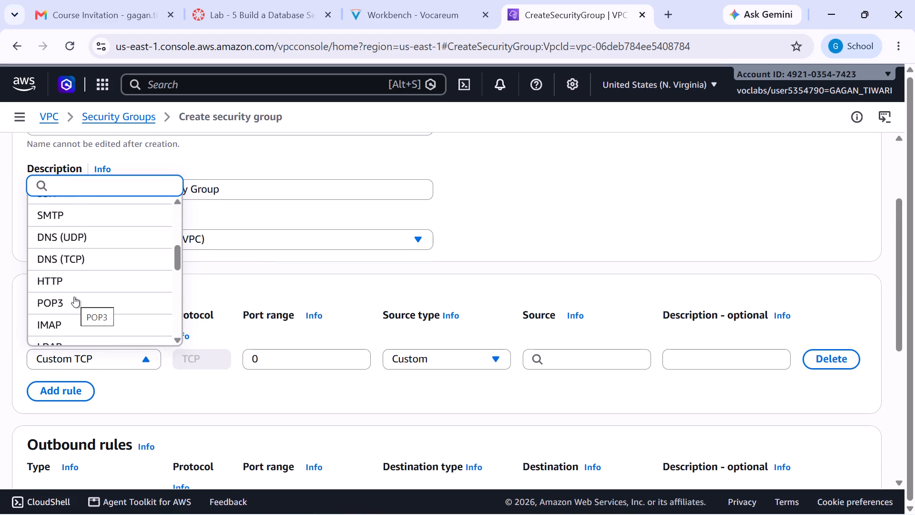
{"action": "scroll", "coordinate": [74, 297], "scroll_direction": "down", "scroll_amount": 3}
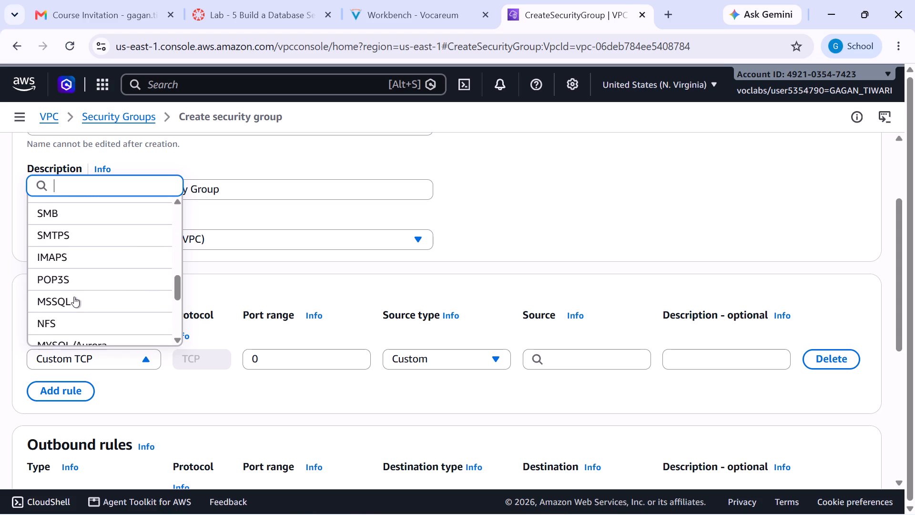
{"action": "scroll", "coordinate": [74, 297], "scroll_direction": "down", "scroll_amount": 1}
{"action": "left_click", "coordinate": [64, 267]}
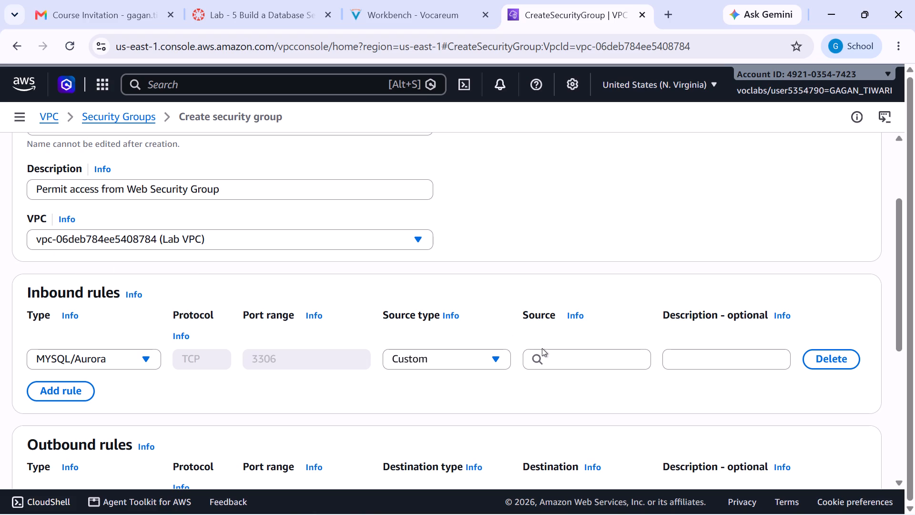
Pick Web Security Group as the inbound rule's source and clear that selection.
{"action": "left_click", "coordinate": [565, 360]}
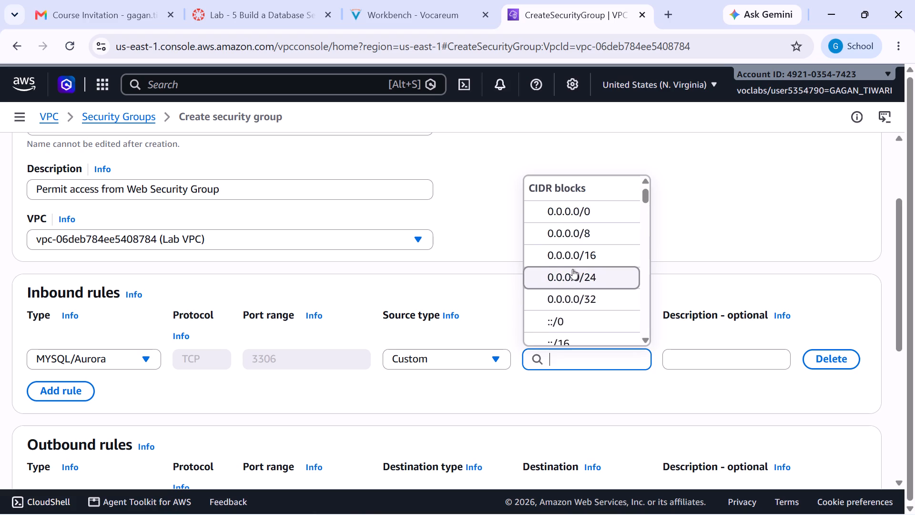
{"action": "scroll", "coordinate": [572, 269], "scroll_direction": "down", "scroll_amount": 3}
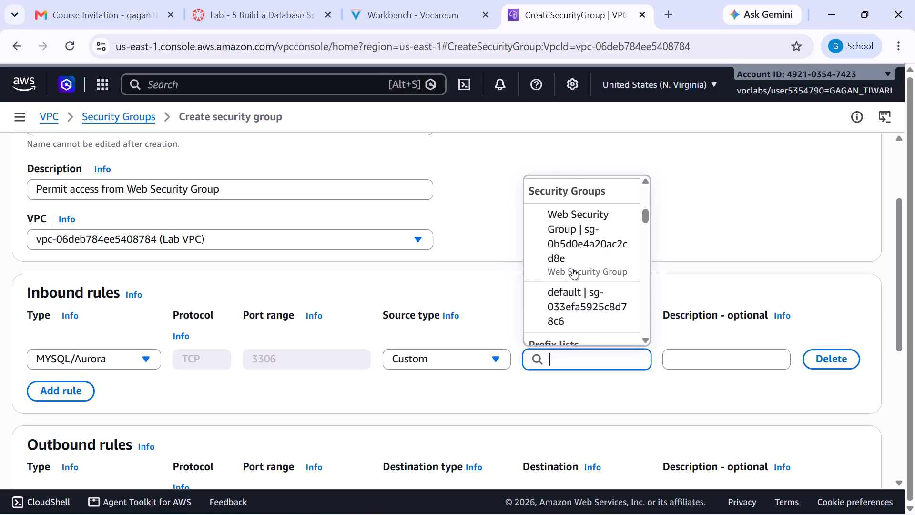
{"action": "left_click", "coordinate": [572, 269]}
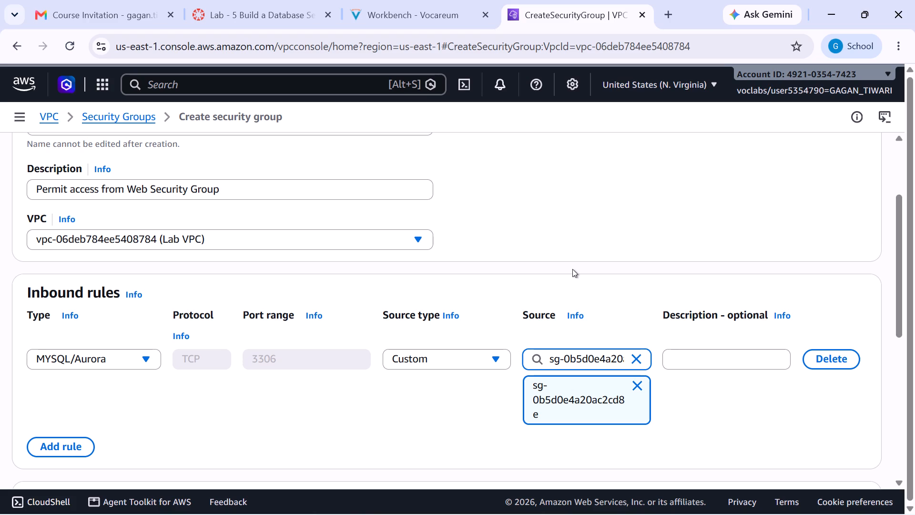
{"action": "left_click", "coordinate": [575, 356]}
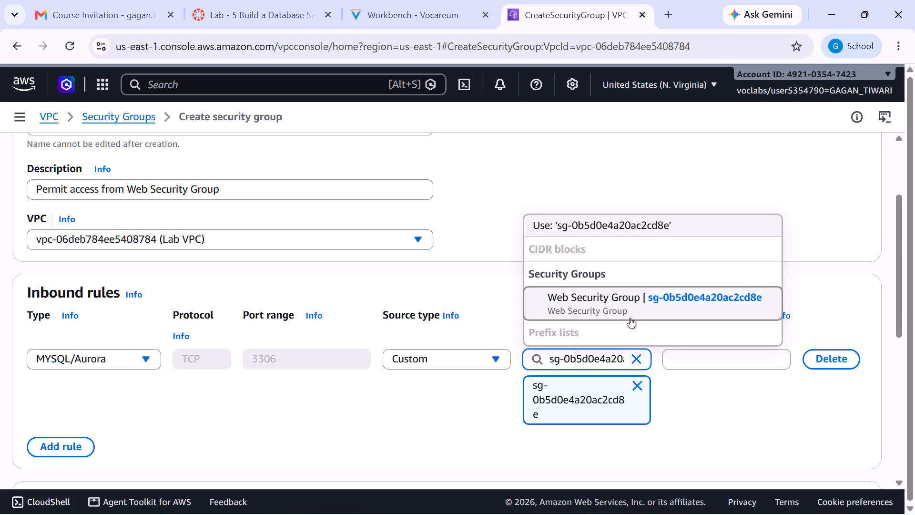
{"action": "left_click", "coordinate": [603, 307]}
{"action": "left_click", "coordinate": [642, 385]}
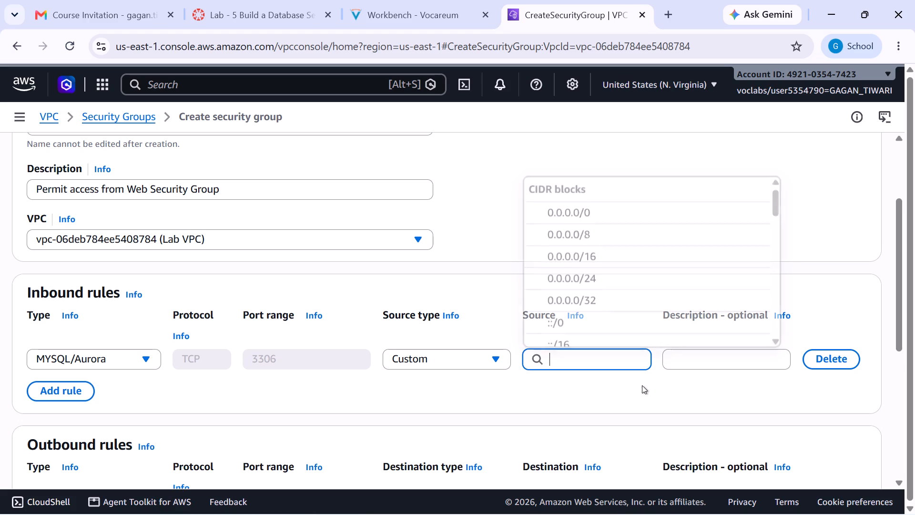
Set the MYSQL/Aurora inbound rule's source to the Web Security Group.
{"action": "scroll", "coordinate": [597, 297], "scroll_direction": "down", "scroll_amount": 2}
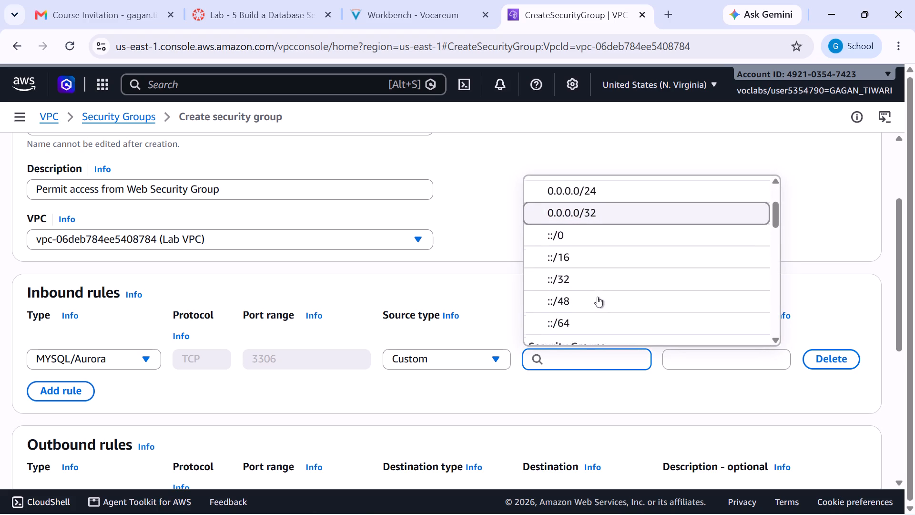
{"action": "scroll", "coordinate": [597, 297], "scroll_direction": "down", "scroll_amount": 1}
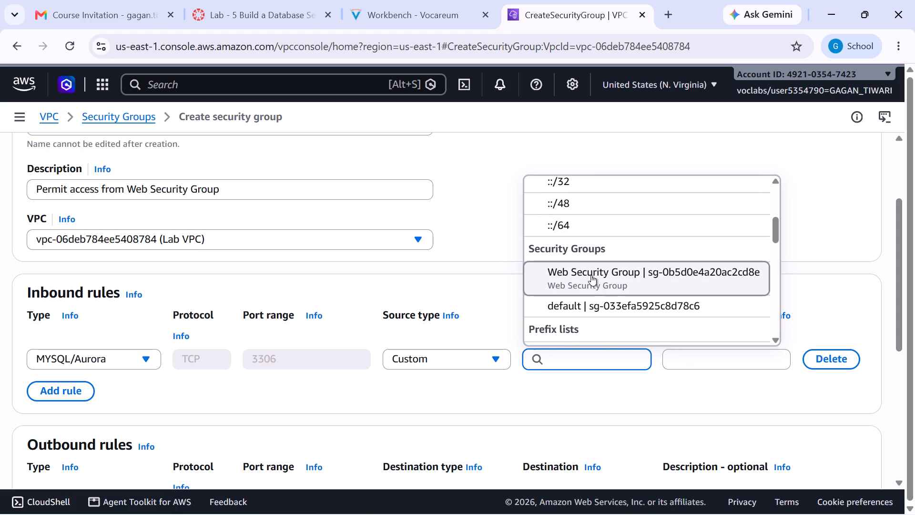
{"action": "scroll", "coordinate": [591, 275], "scroll_direction": "down", "scroll_amount": 3}
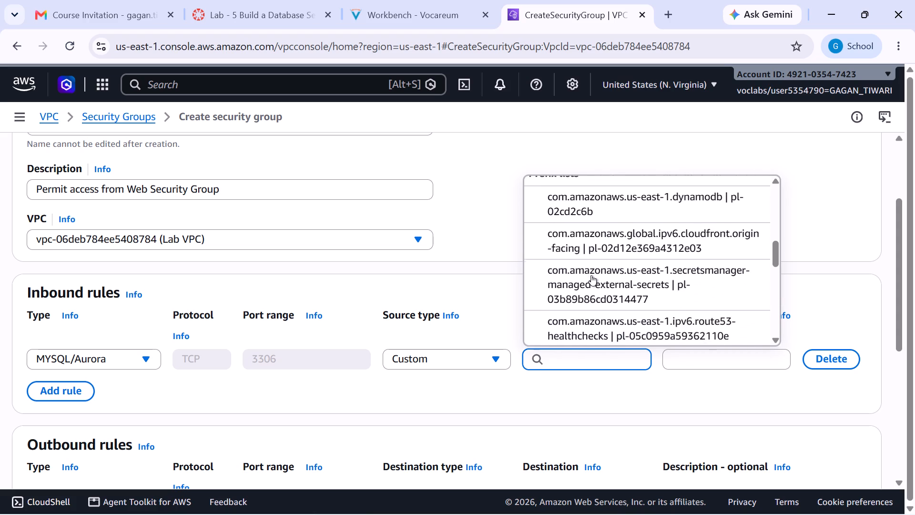
{"action": "scroll", "coordinate": [591, 275], "scroll_direction": "down", "scroll_amount": 2}
{"action": "scroll", "coordinate": [591, 275], "scroll_direction": "up", "scroll_amount": 2}
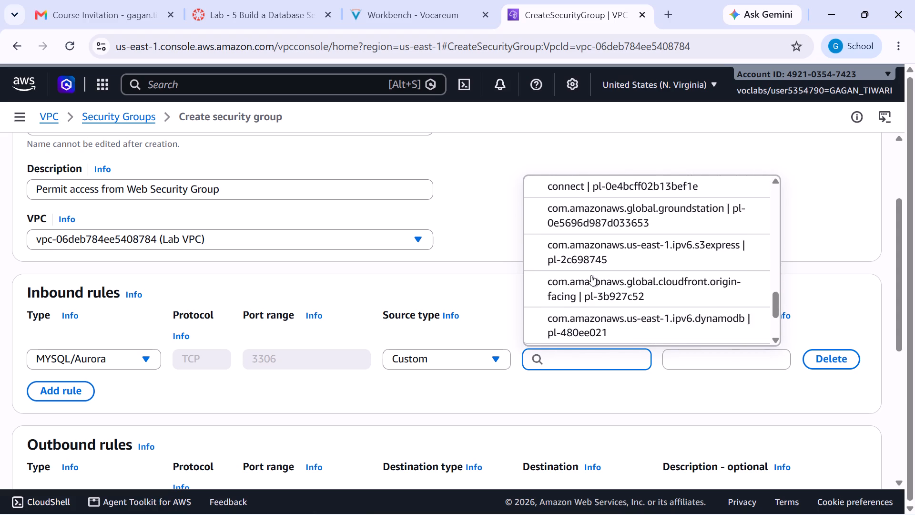
{"action": "scroll", "coordinate": [591, 275], "scroll_direction": "up", "scroll_amount": 5}
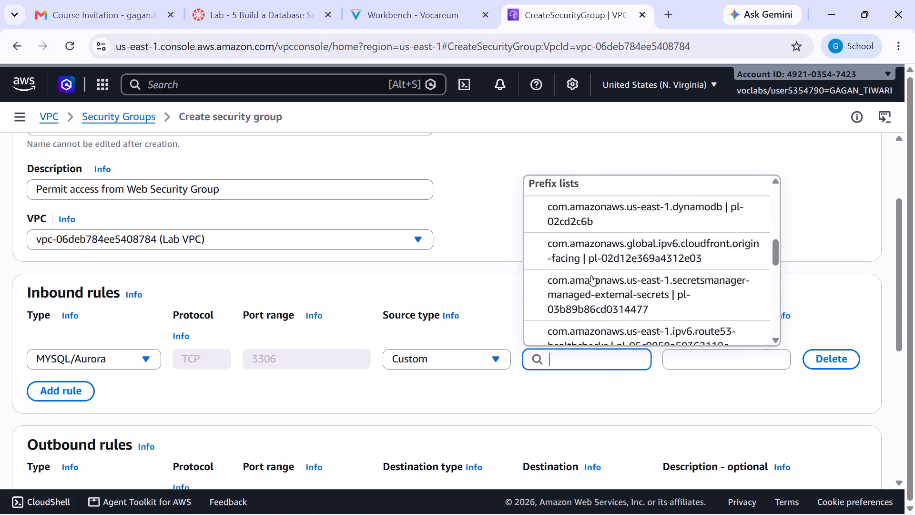
{"action": "scroll", "coordinate": [591, 275], "scroll_direction": "up", "scroll_amount": 3}
{"action": "left_click", "coordinate": [579, 239]}
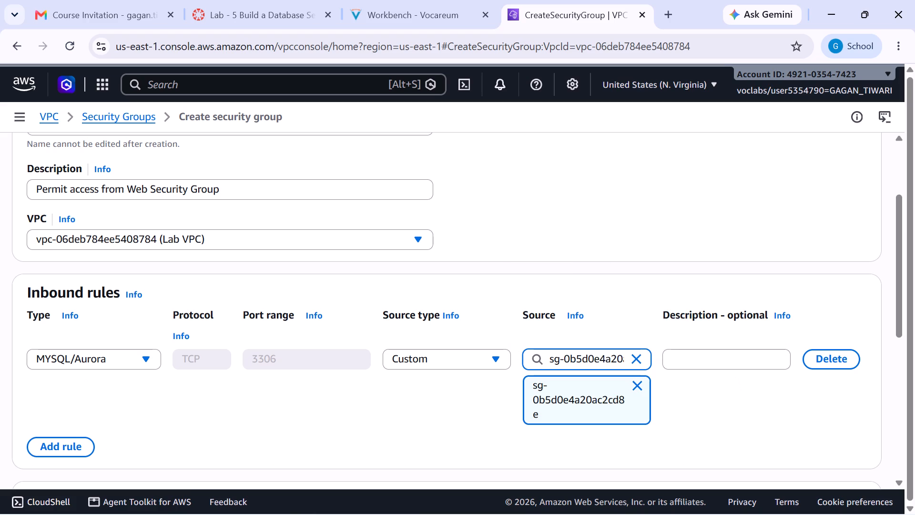
Create the security group with the default outbound rule and no tags.
{"action": "scroll", "coordinate": [726, 364], "scroll_direction": "down", "scroll_amount": 6}
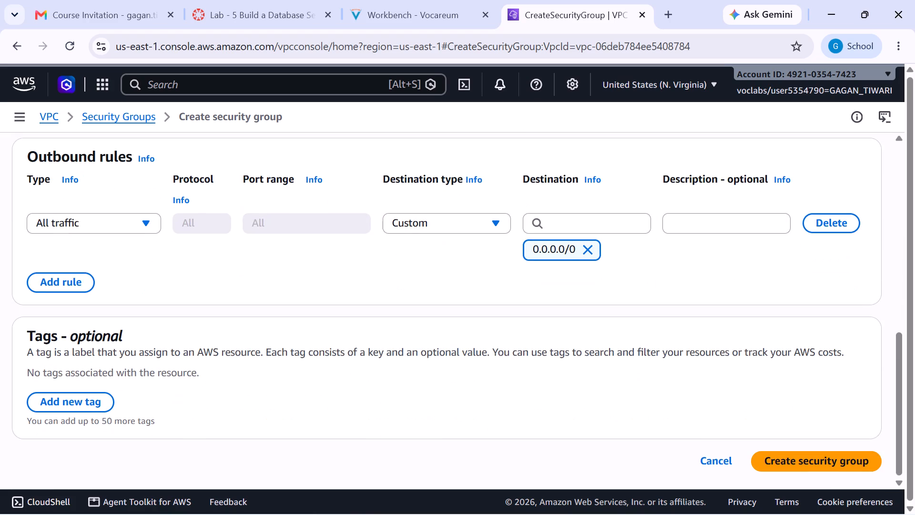
{"action": "left_click", "coordinate": [820, 461]}
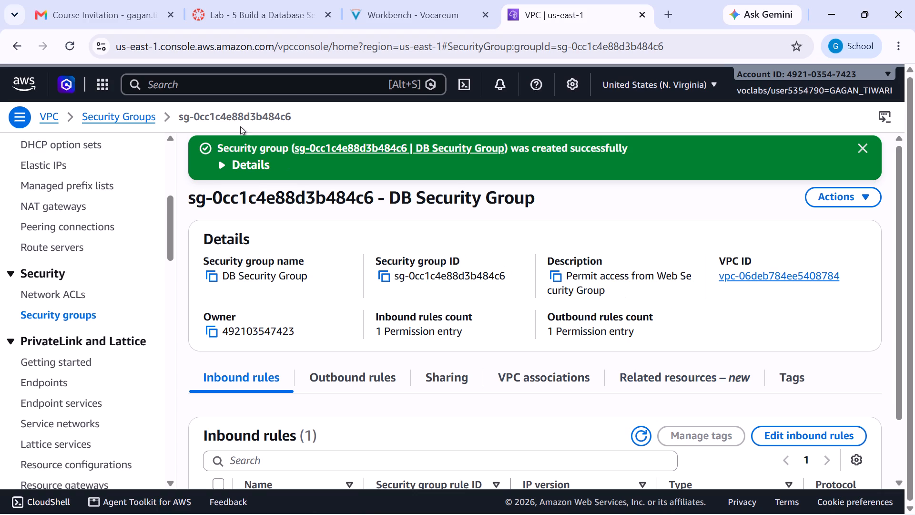
Search the AWS services for RDS and open Aurora and RDS.
{"action": "left_click", "coordinate": [183, 81]}
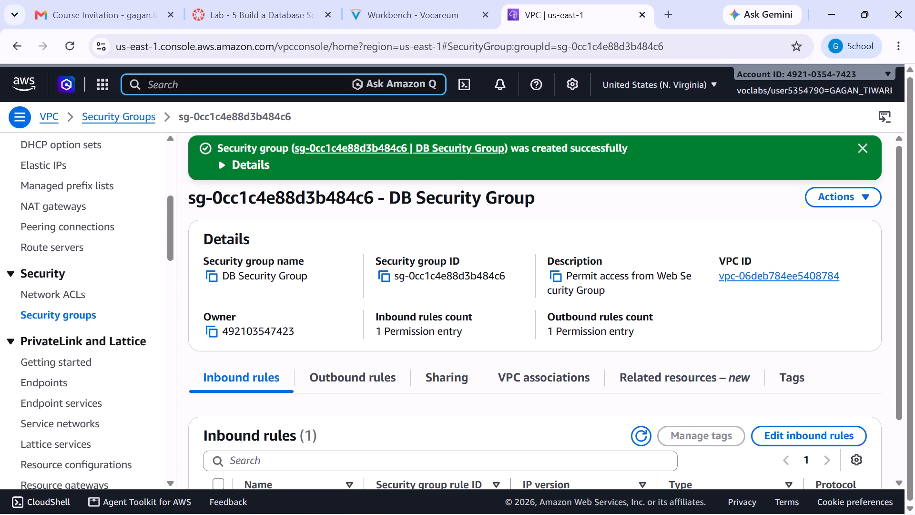
{"action": "type", "text": "rds"}
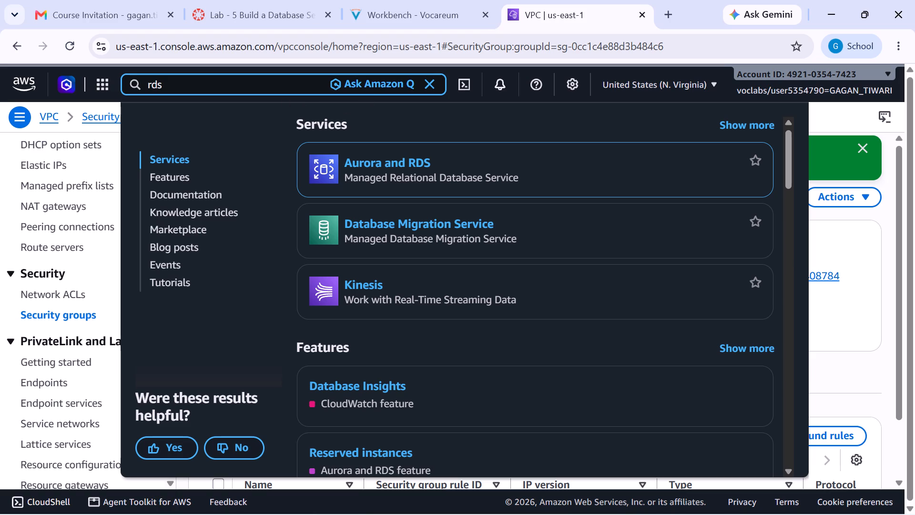
{"action": "left_click", "coordinate": [222, 85]}
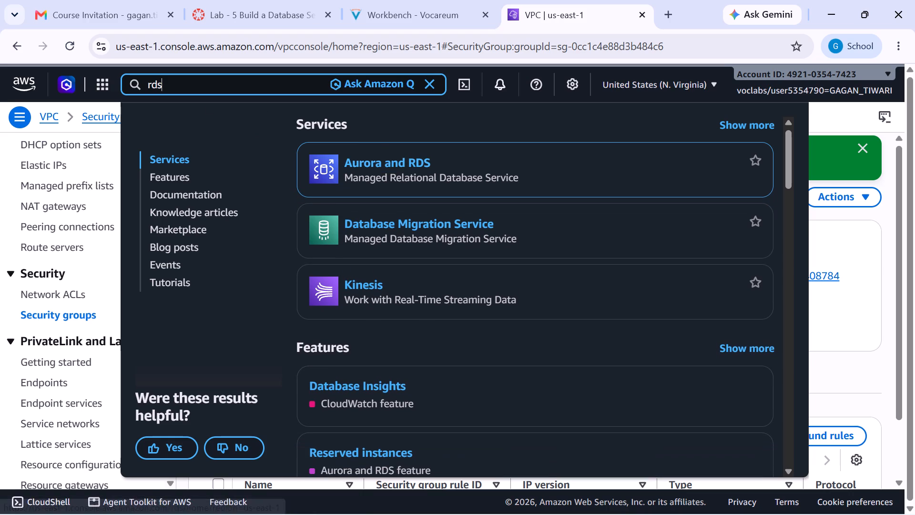
{"action": "key", "text": "BackSpace"}
{"action": "key", "text": "BackSpace"}
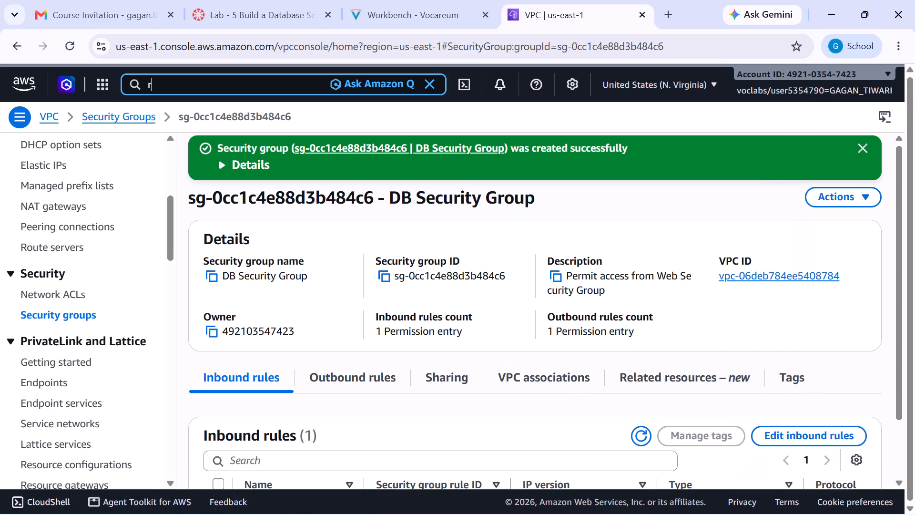
{"action": "key", "text": "BackSpace"}
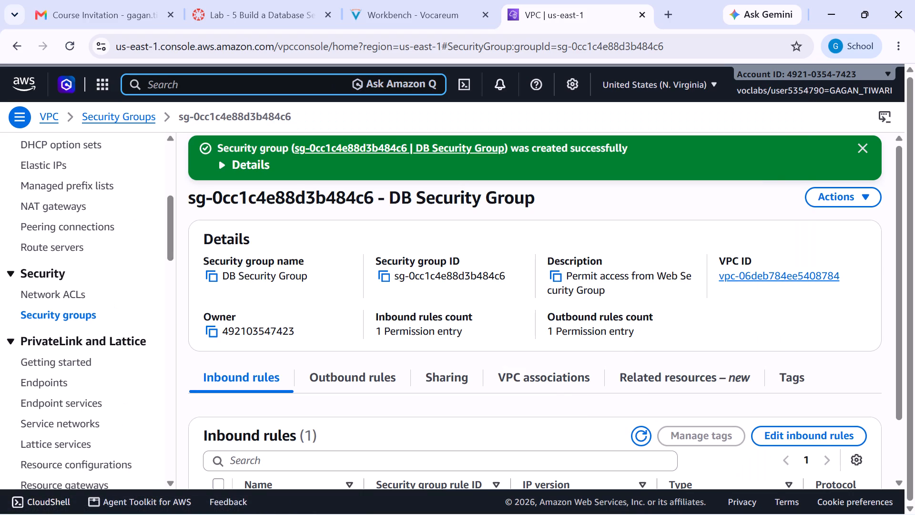
{"action": "type", "text": "RDS"}
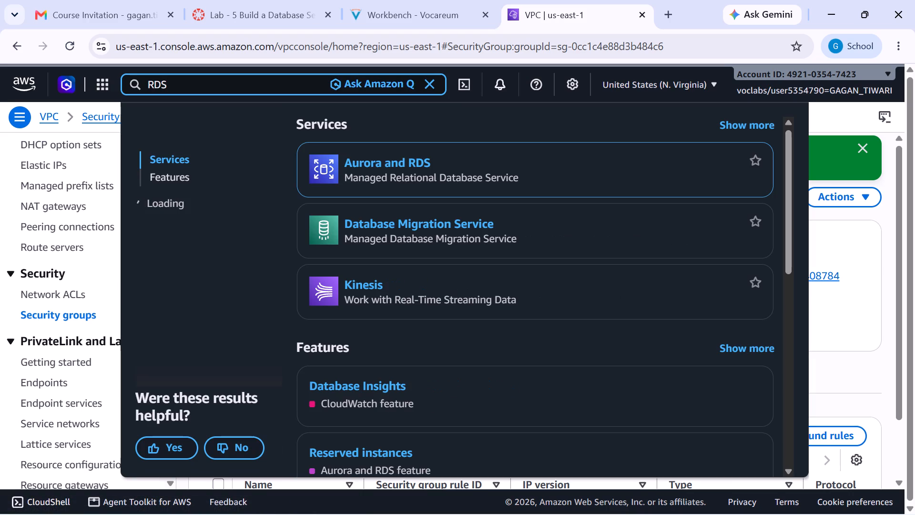
{"action": "left_click", "coordinate": [359, 155]}
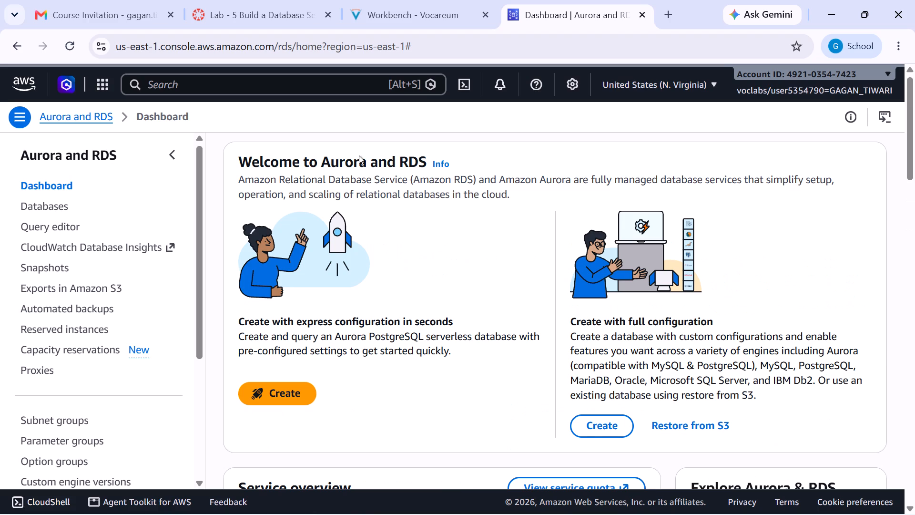
Go to the RDS subnet groups and start creating a new DB subnet group.
{"action": "scroll", "coordinate": [359, 155], "scroll_direction": "down", "scroll_amount": 1}
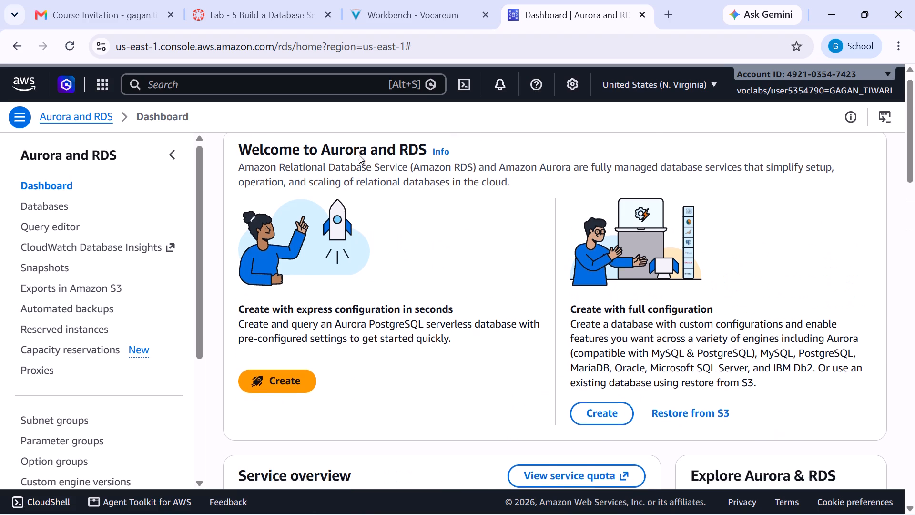
{"action": "scroll", "coordinate": [359, 155], "scroll_direction": "down", "scroll_amount": 1}
{"action": "scroll", "coordinate": [110, 300], "scroll_direction": "down", "scroll_amount": 2}
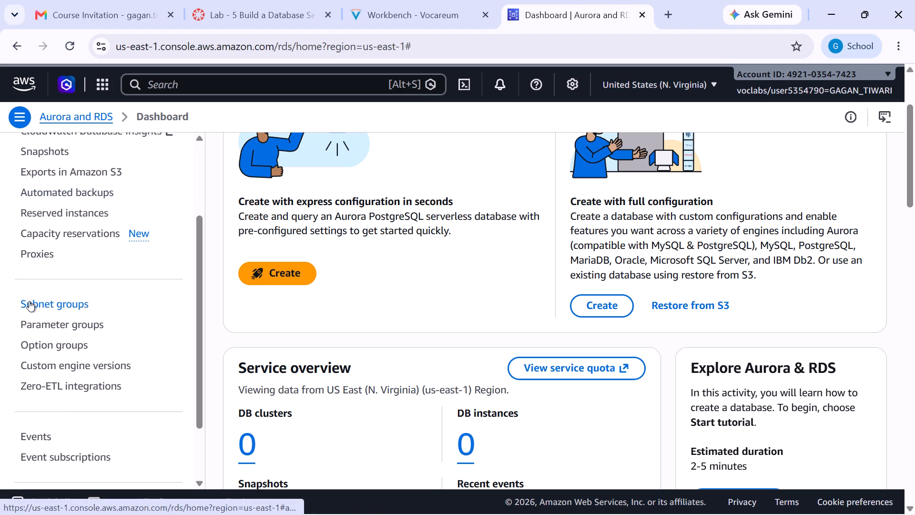
{"action": "left_click", "coordinate": [29, 304]}
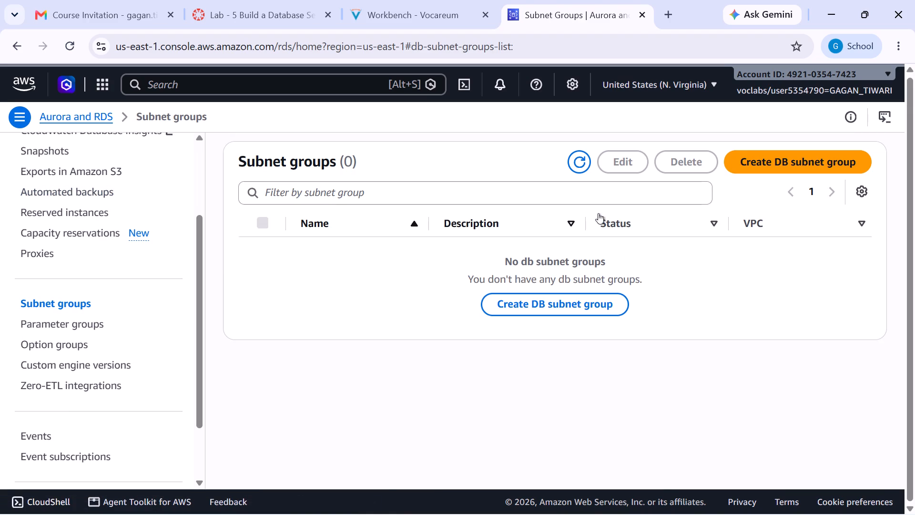
{"action": "left_click", "coordinate": [779, 155]}
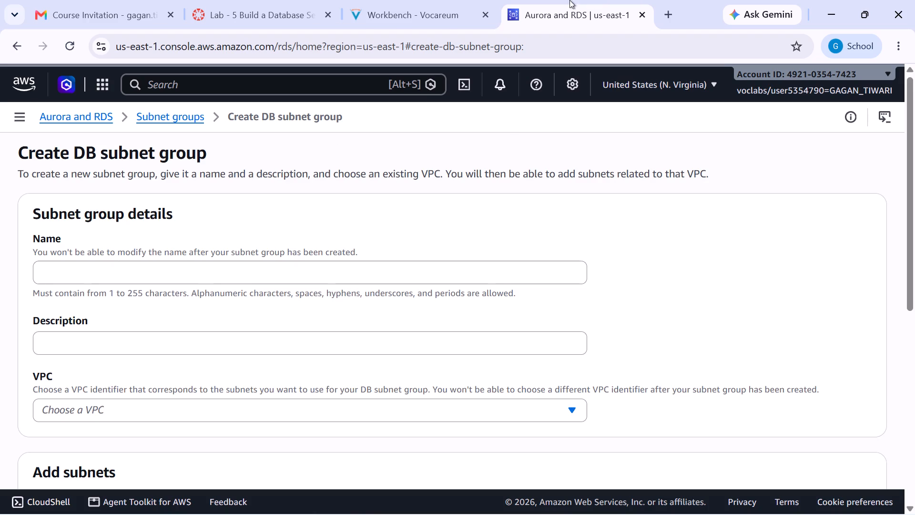
Copy the name DB-Subnet-Group from Task 2 of the lab instructions into the new subnet group's name.
{"action": "left_click", "coordinate": [387, 14]}
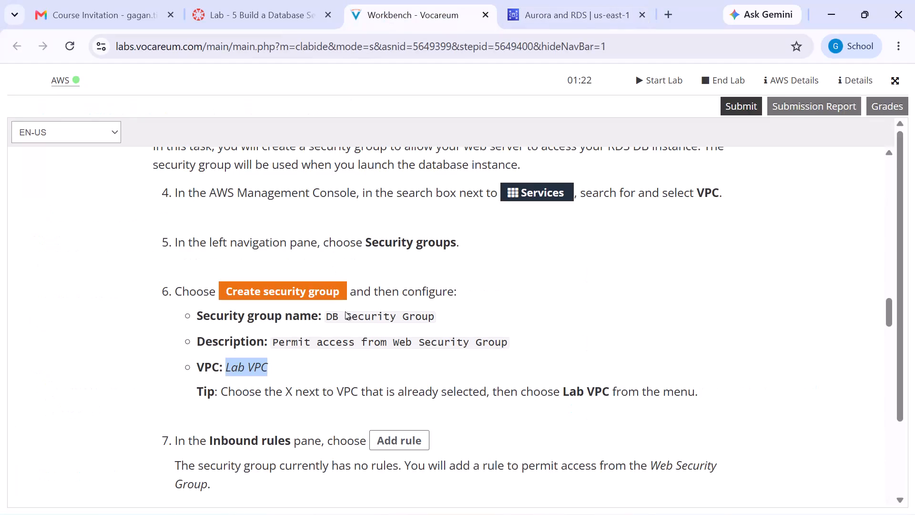
{"action": "scroll", "coordinate": [340, 341], "scroll_direction": "down", "scroll_amount": 3}
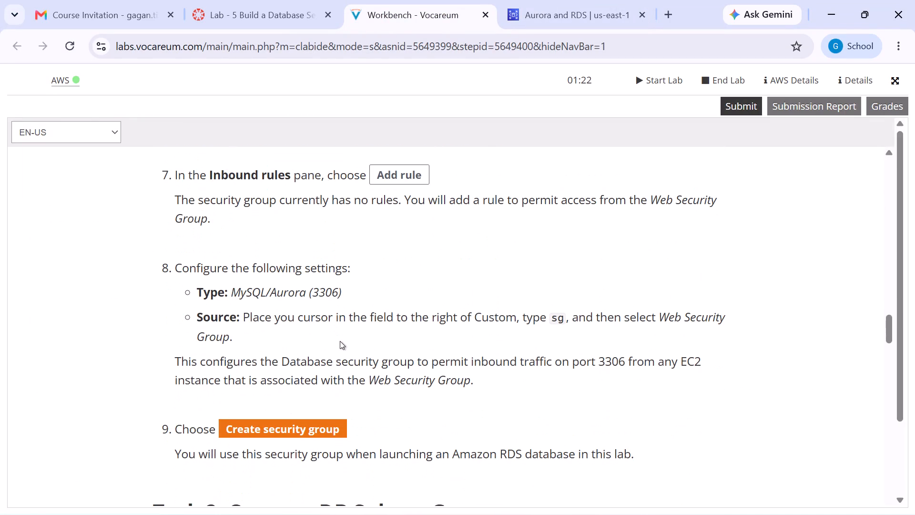
{"action": "scroll", "coordinate": [340, 341], "scroll_direction": "down", "scroll_amount": 2}
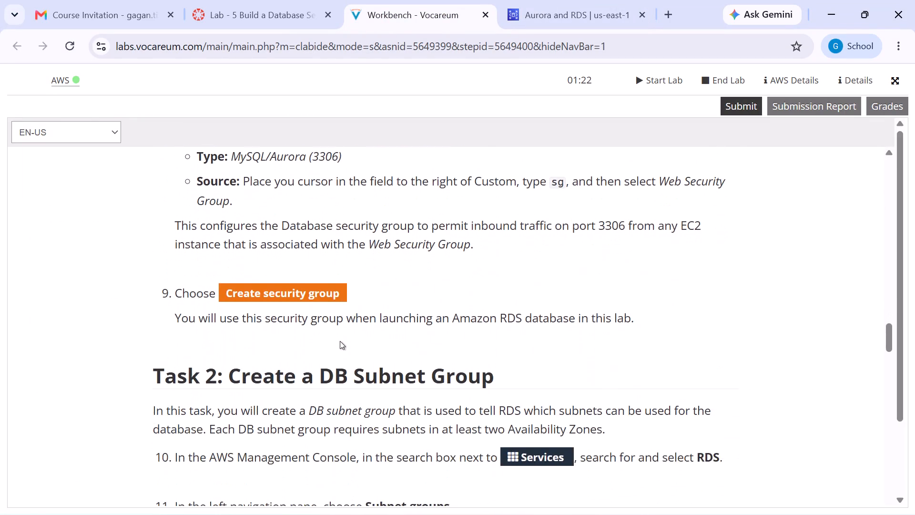
{"action": "scroll", "coordinate": [340, 341], "scroll_direction": "down", "scroll_amount": 3}
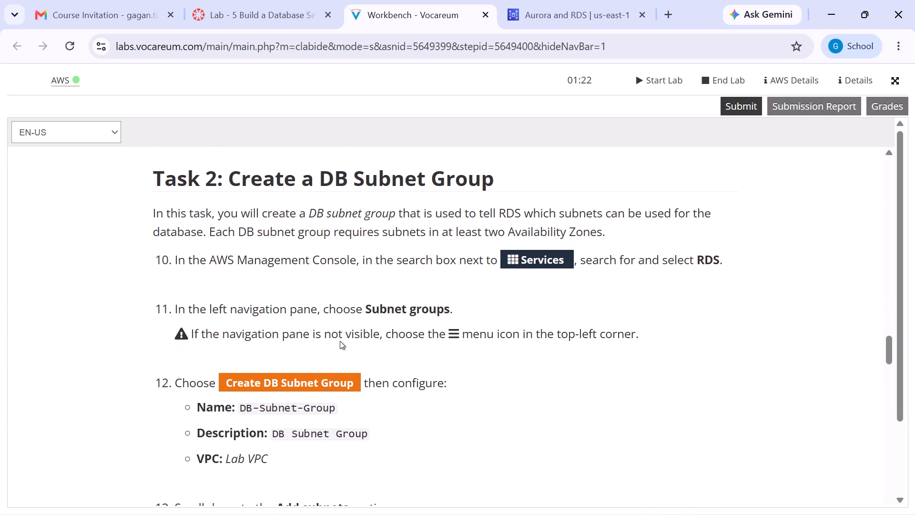
{"action": "scroll", "coordinate": [340, 341], "scroll_direction": "down", "scroll_amount": 3}
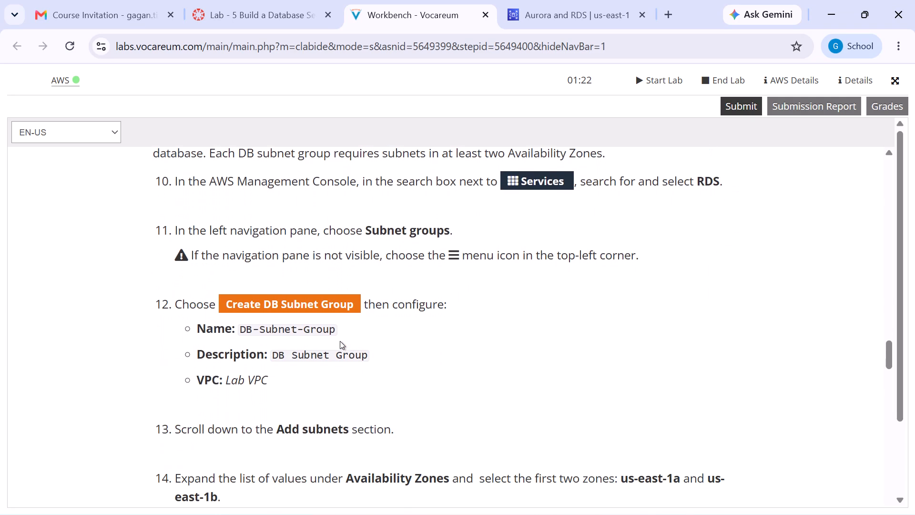
{"action": "left_click_drag", "start_coordinate": [342, 327], "coordinate": [248, 337]}
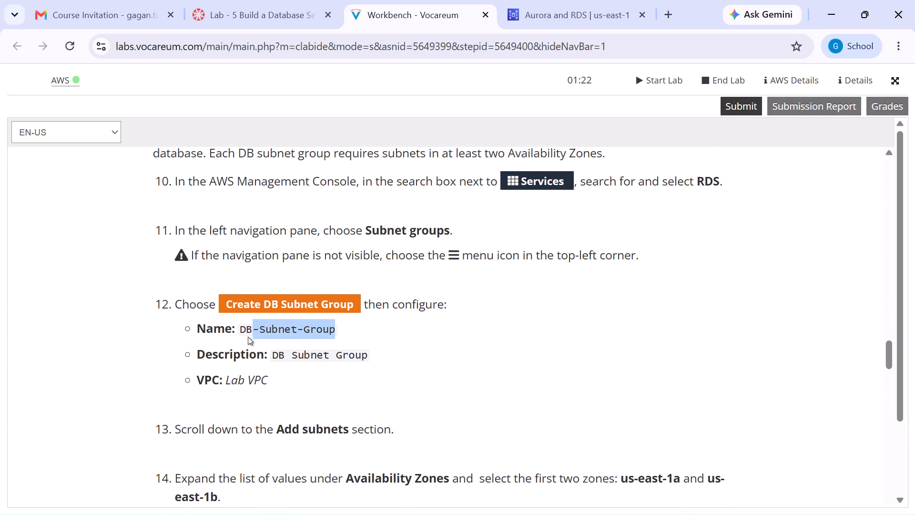
{"action": "left_click_drag", "start_coordinate": [248, 337], "coordinate": [238, 330]}
{"action": "key", "text": "ctrl+c"}
{"action": "left_click", "coordinate": [564, 15]}
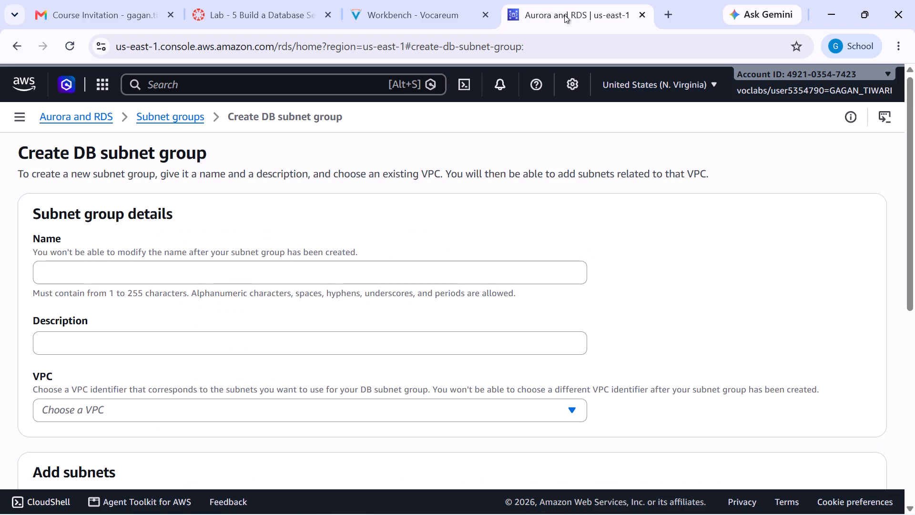
{"action": "left_click", "coordinate": [91, 278]}
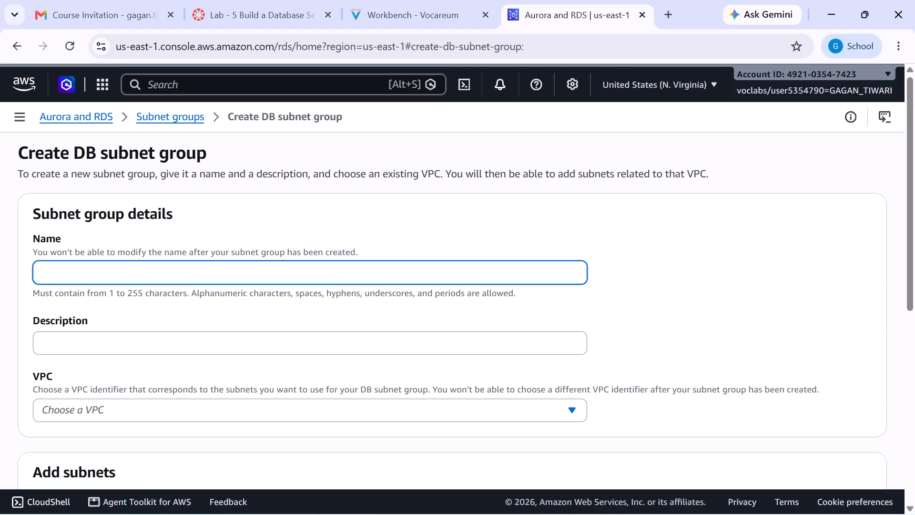
{"action": "key", "text": "ctrl+v"}
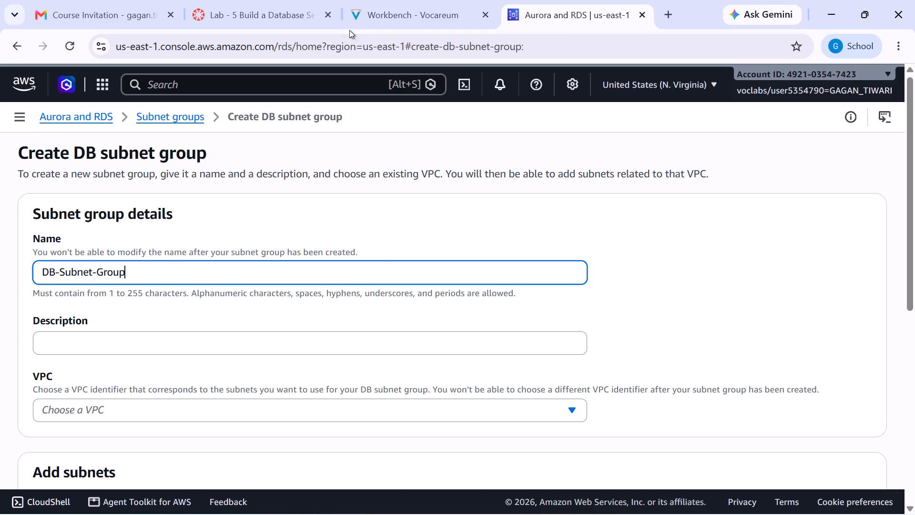
Copy the description DB Subnet Group from the lab instructions into the subnet group's description.
{"action": "left_click", "coordinate": [376, 13]}
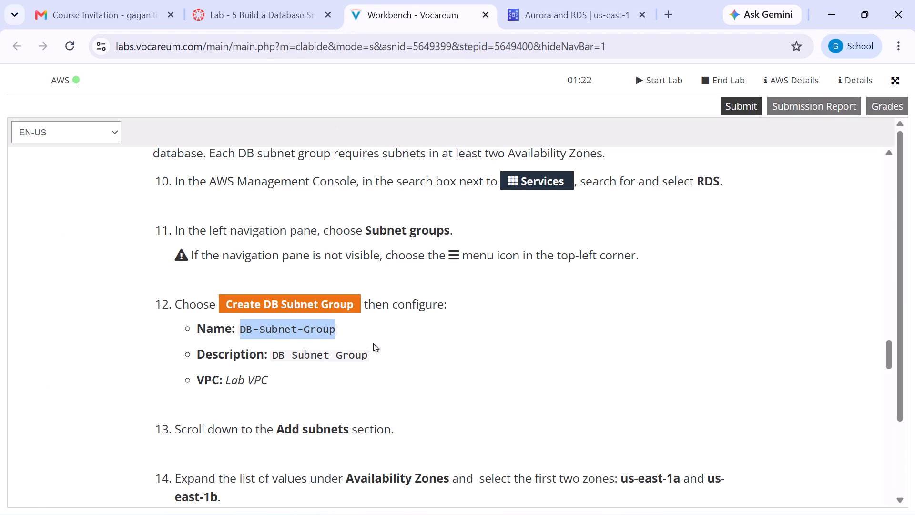
{"action": "left_click_drag", "start_coordinate": [376, 358], "coordinate": [289, 349]}
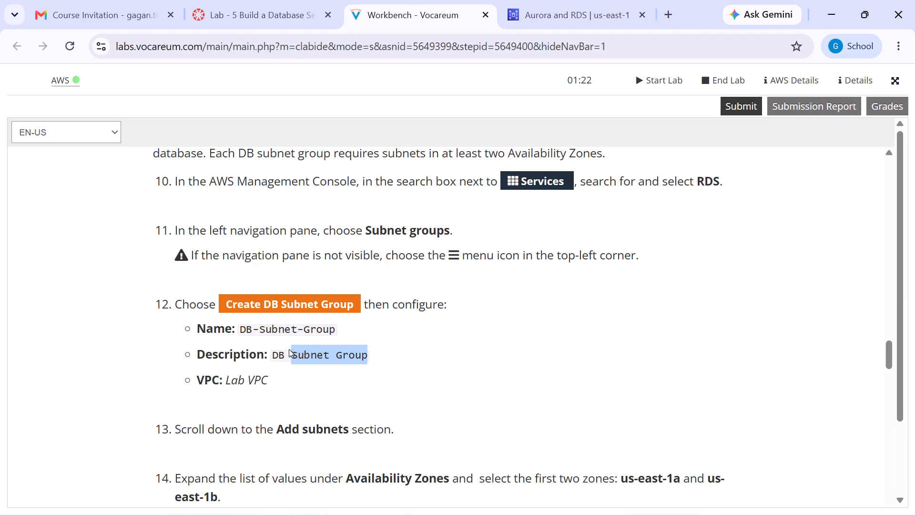
{"action": "left_click_drag", "start_coordinate": [289, 349], "coordinate": [267, 348]}
{"action": "key", "text": "ctrl+c"}
{"action": "left_click", "coordinate": [542, 2]}
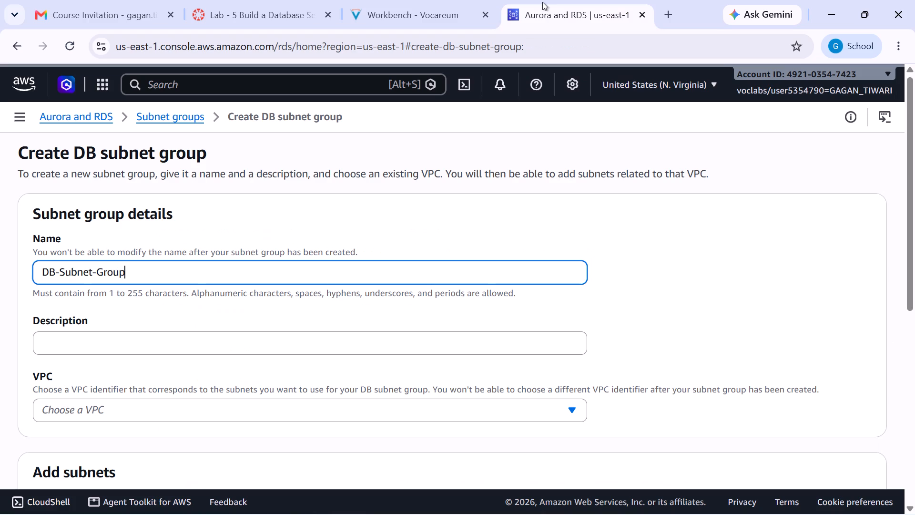
{"action": "left_click", "coordinate": [91, 340]}
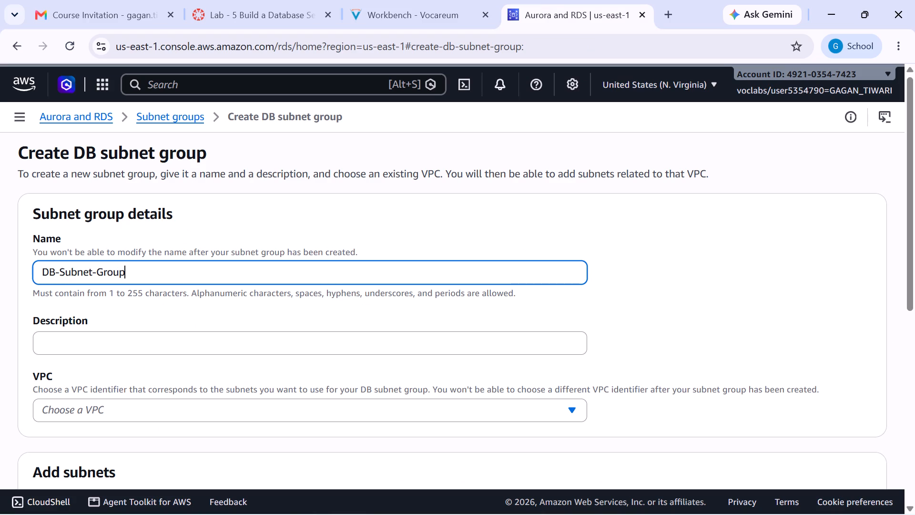
{"action": "key", "text": "ctrl+v"}
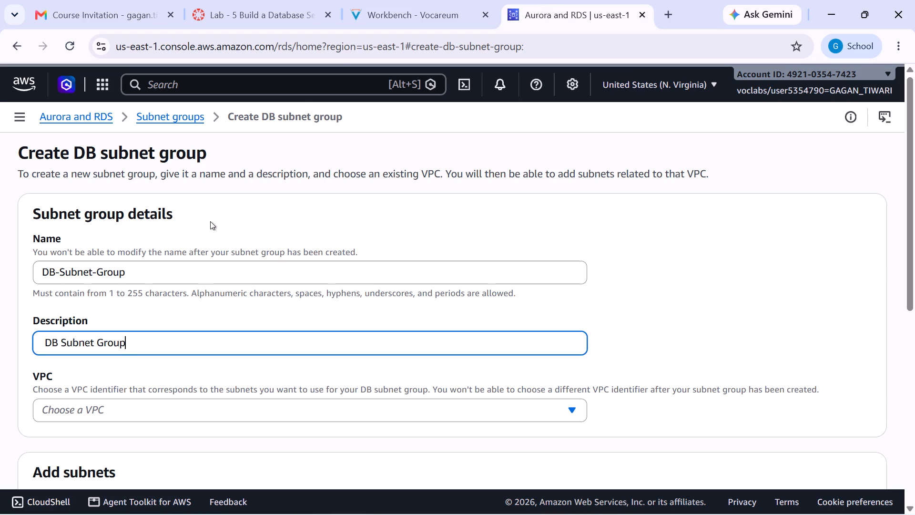
Set the subnet group's VPC to Lab VPC, as given in the lab instructions.
{"action": "left_click", "coordinate": [371, 15]}
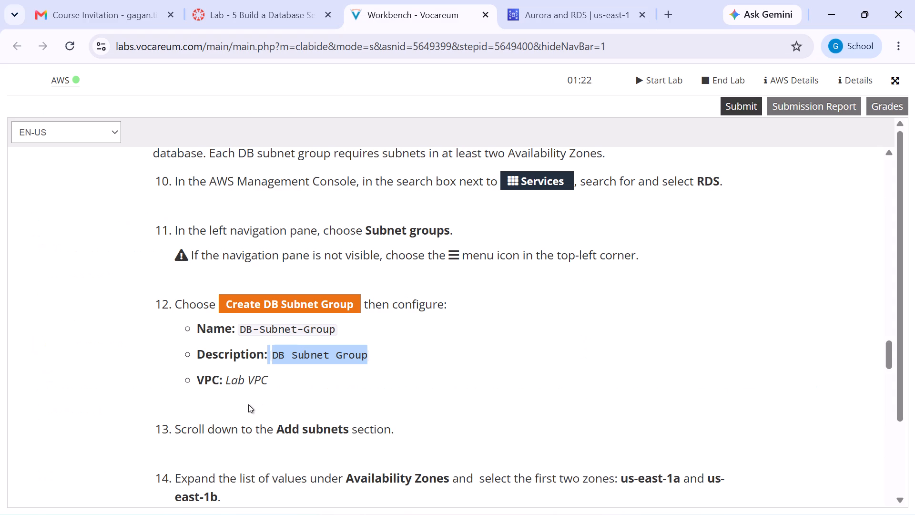
{"action": "left_click_drag", "start_coordinate": [286, 380], "coordinate": [224, 380]}
{"action": "key", "text": "ctrl+c"}
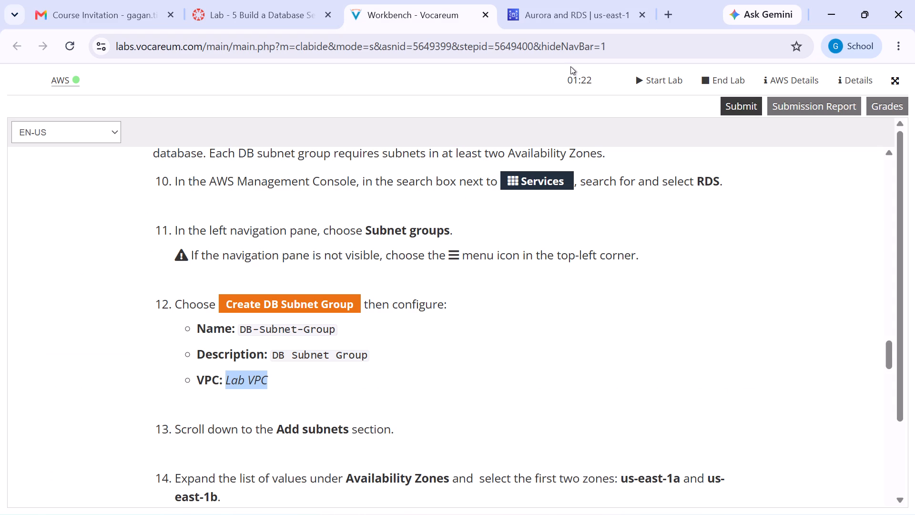
{"action": "left_click", "coordinate": [559, 13]}
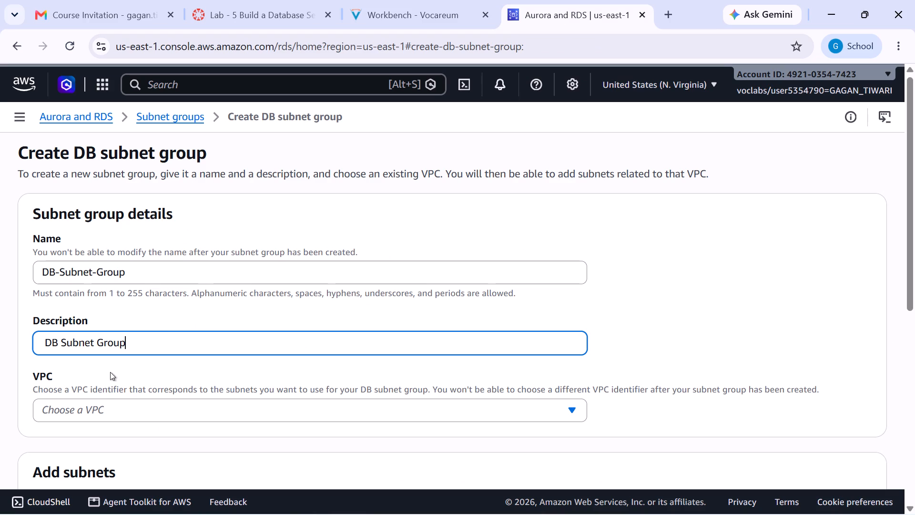
{"action": "left_click", "coordinate": [105, 402]}
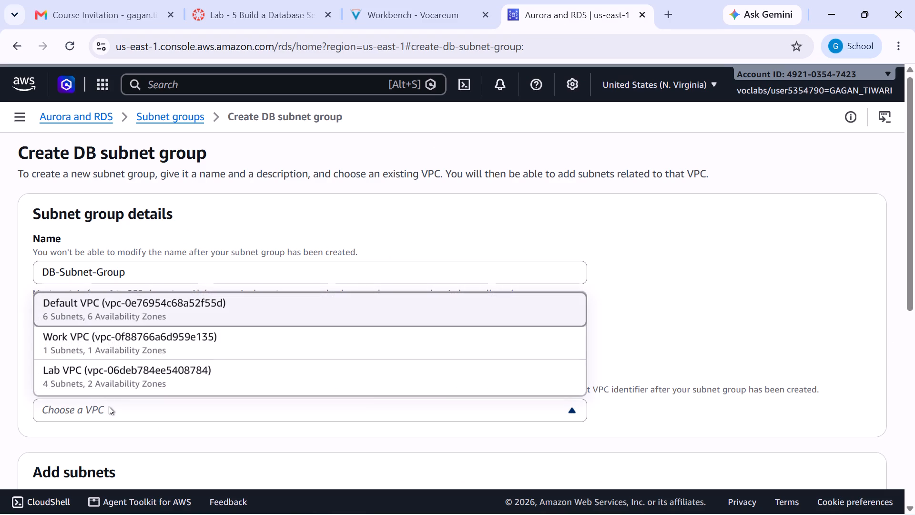
{"action": "left_click", "coordinate": [86, 371]}
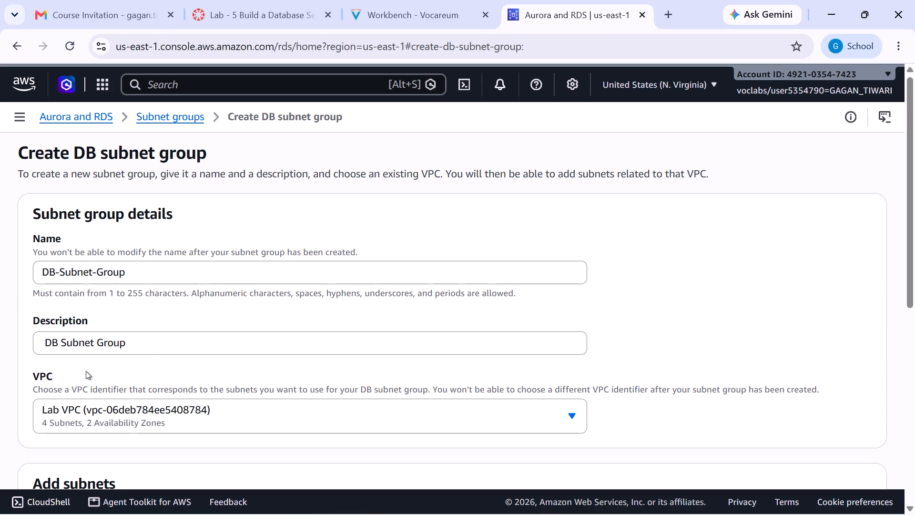
Add the availability zones us-east-1a and us-east-1b to the subnet group.
{"action": "scroll", "coordinate": [183, 391], "scroll_direction": "down", "scroll_amount": 4}
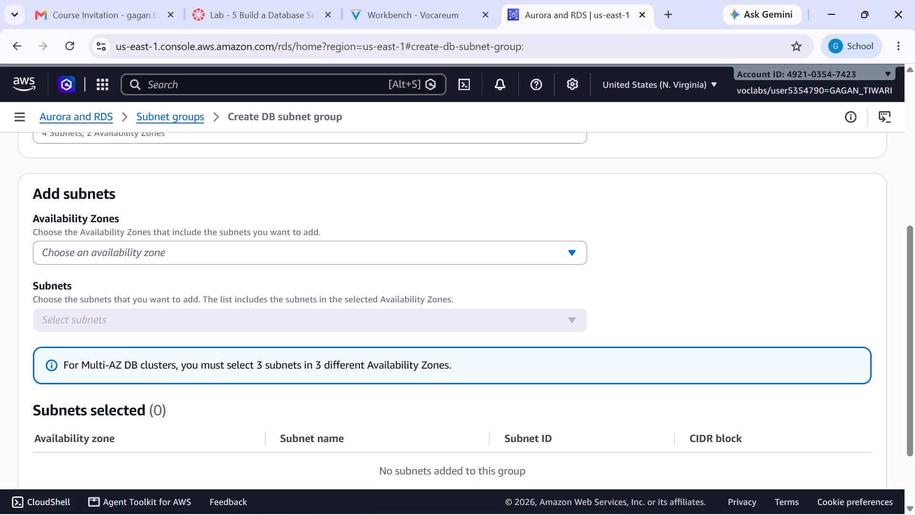
{"action": "scroll", "coordinate": [117, 336], "scroll_direction": "up", "scroll_amount": 1}
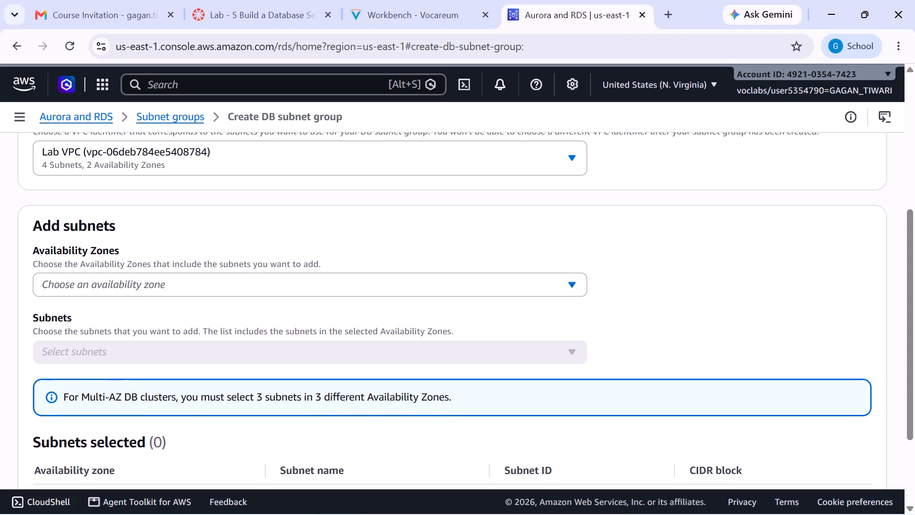
{"action": "left_click", "coordinate": [213, 282]}
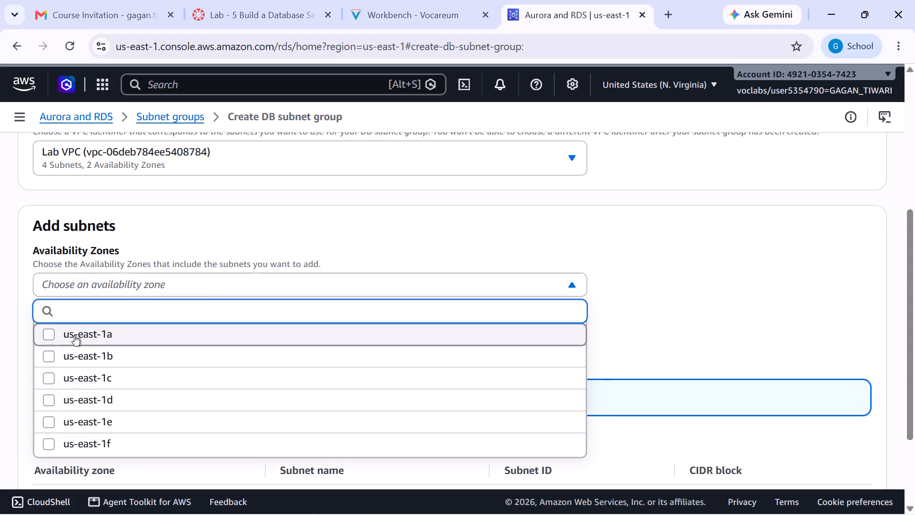
{"action": "left_click", "coordinate": [50, 333]}
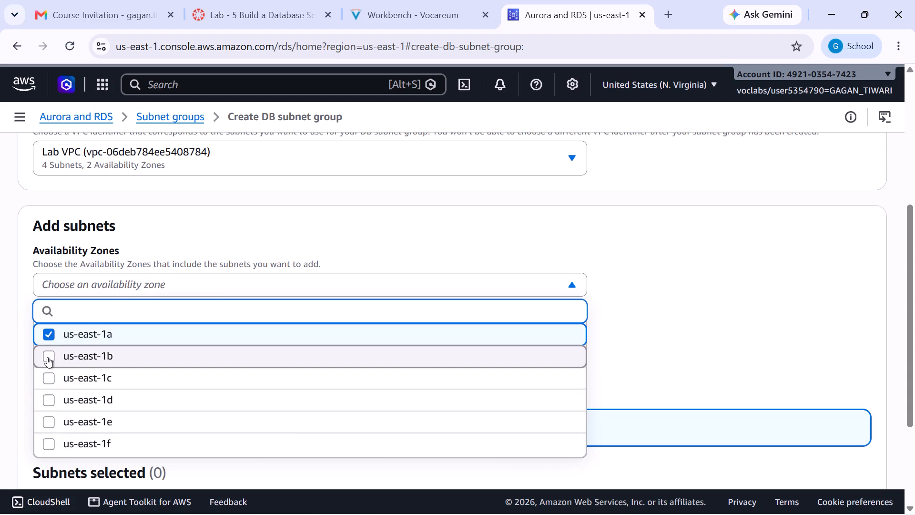
{"action": "left_click", "coordinate": [47, 357]}
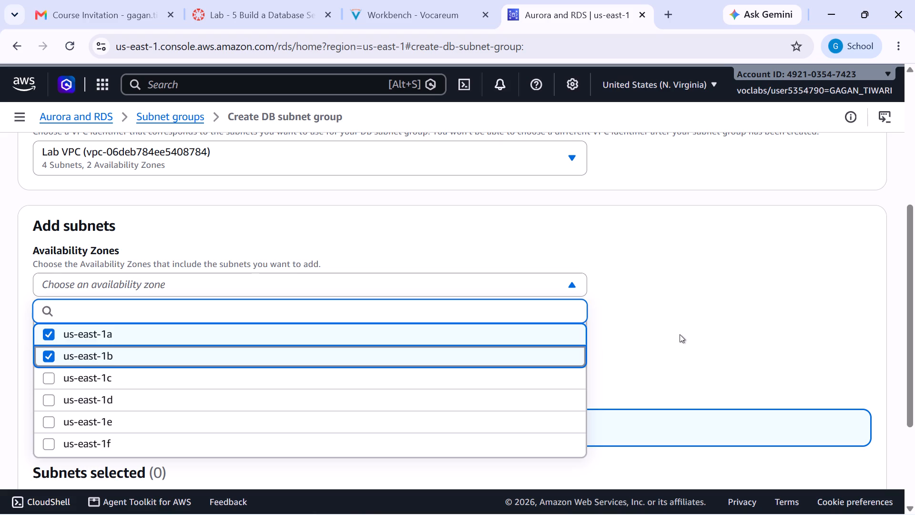
{"action": "left_click", "coordinate": [680, 334]}
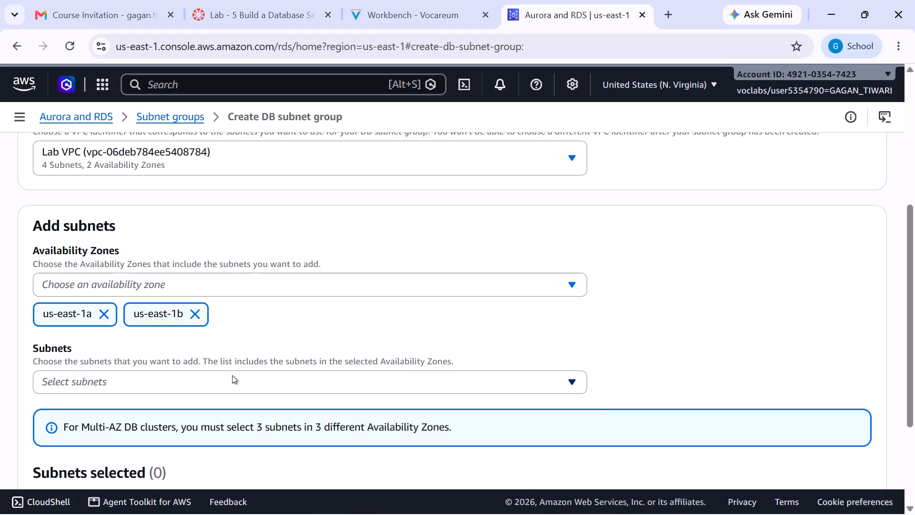
Add Private Subnet 2 (10.0.3.0/24) and Private Subnet 1 (10.0.1.0/24) to the subnet group, checking the CIDR ranges against the lab instructions.
{"action": "left_click", "coordinate": [168, 374]}
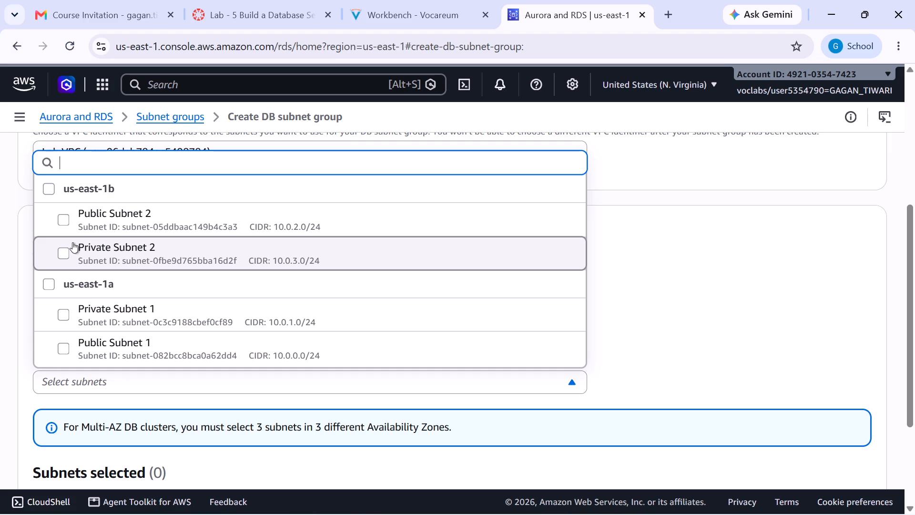
{"action": "left_click", "coordinate": [437, 18]}
{"action": "scroll", "coordinate": [365, 293], "scroll_direction": "down", "scroll_amount": 3}
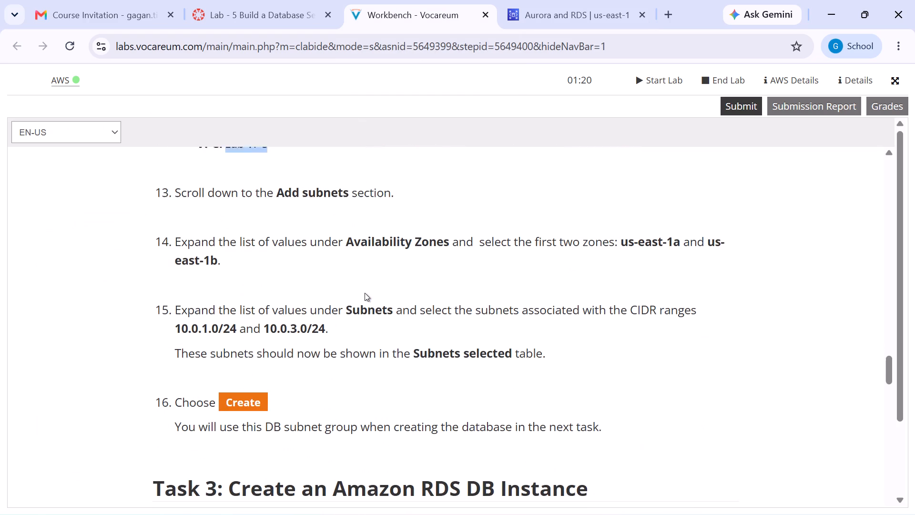
{"action": "scroll", "coordinate": [365, 293], "scroll_direction": "down", "scroll_amount": 1}
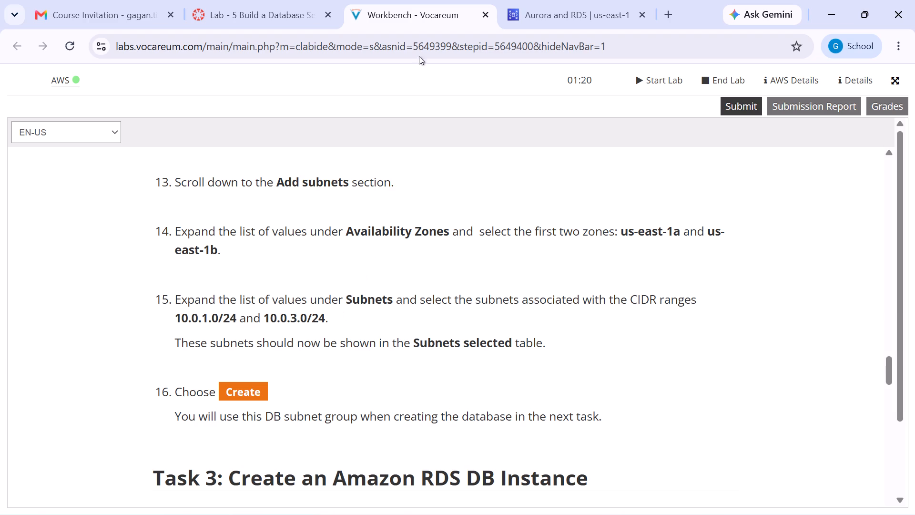
{"action": "left_click", "coordinate": [534, 12]}
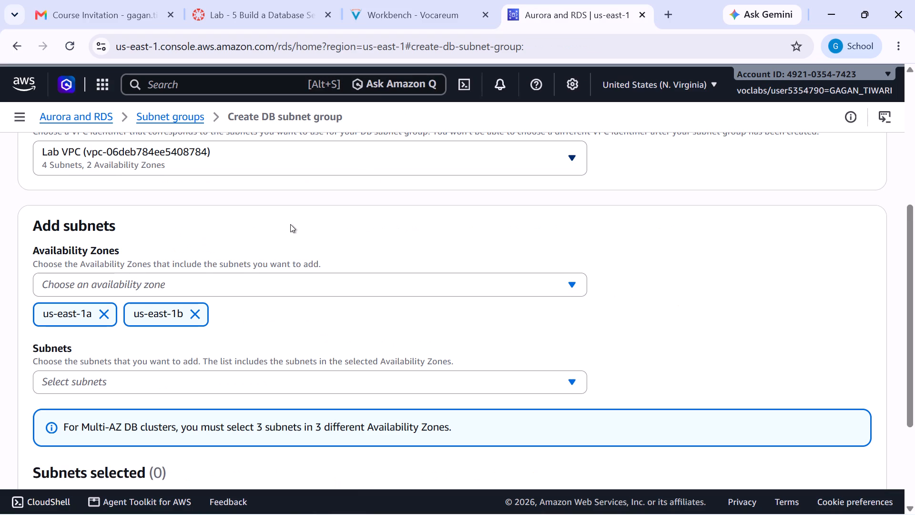
{"action": "left_click", "coordinate": [133, 379]}
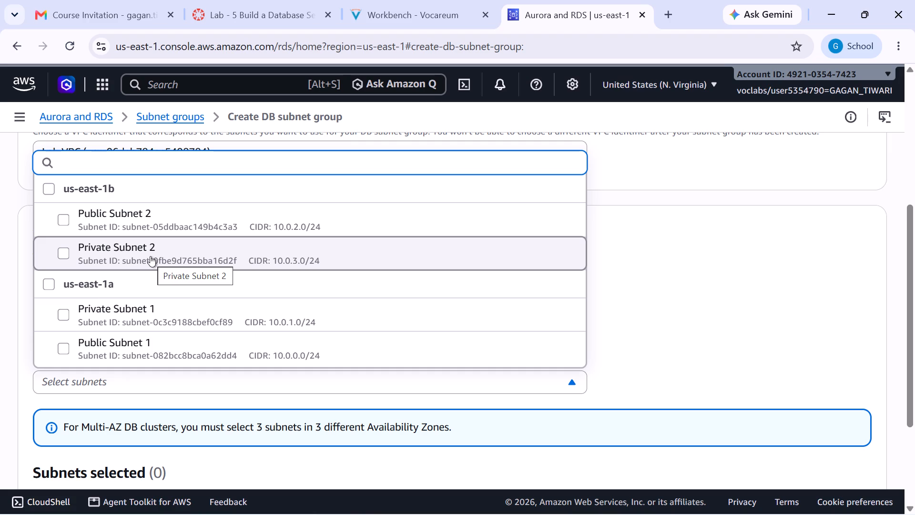
{"action": "left_click", "coordinate": [60, 250]}
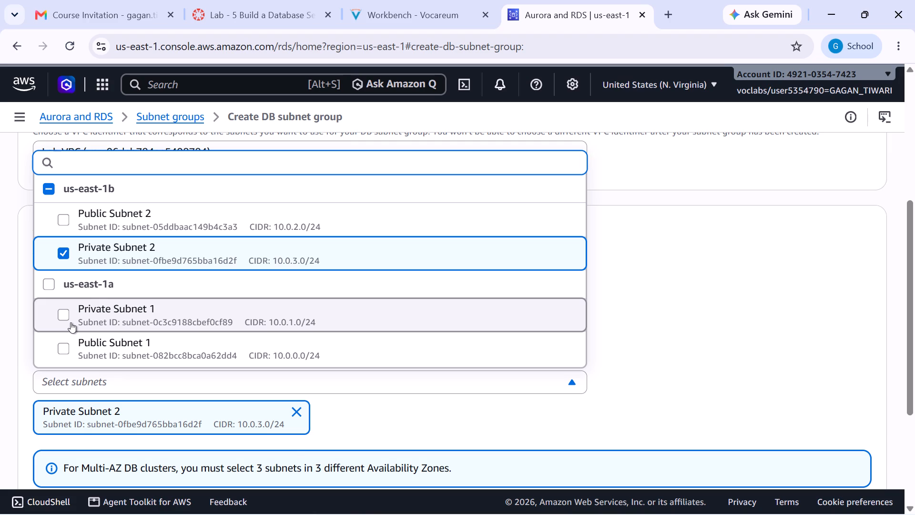
{"action": "left_click", "coordinate": [71, 322]}
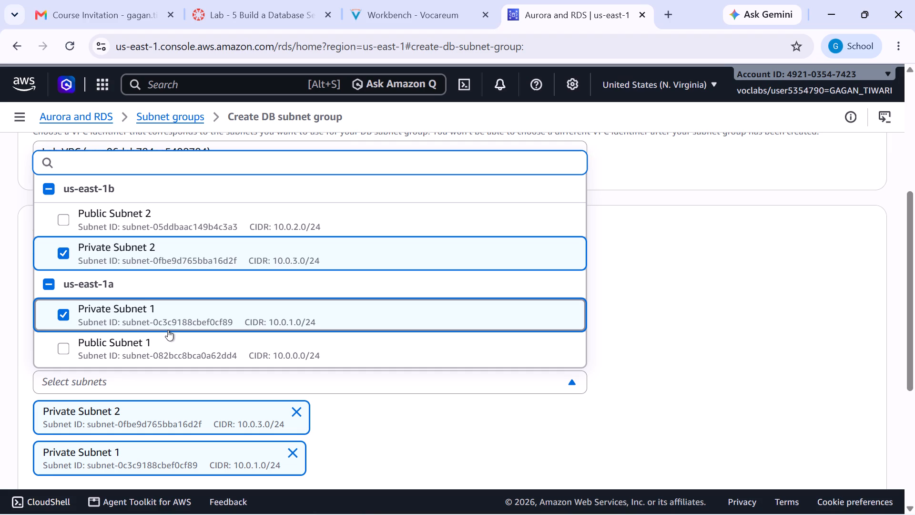
{"action": "left_click", "coordinate": [414, 10]}
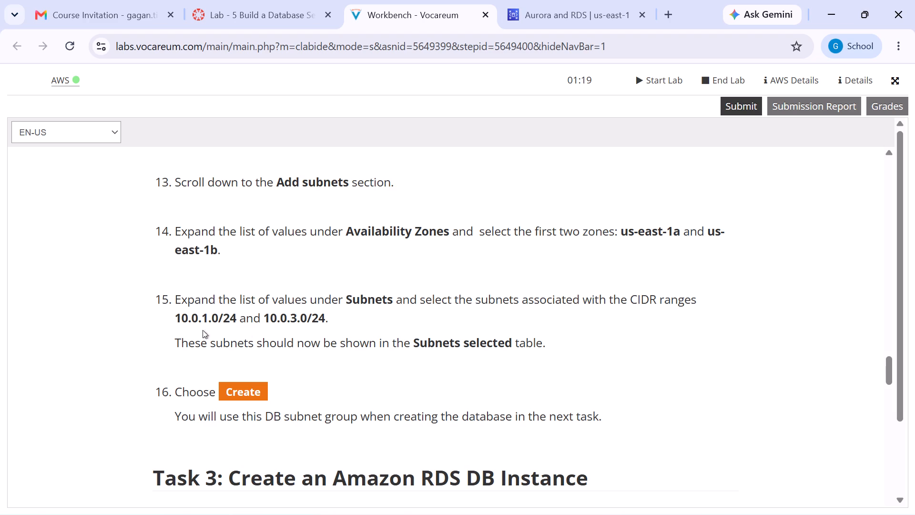
{"action": "left_click", "coordinate": [557, 17]}
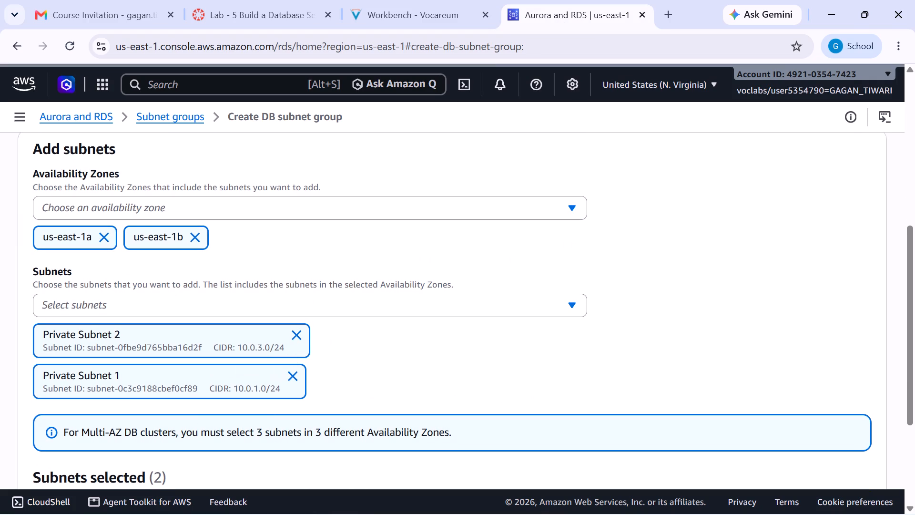
{"action": "scroll", "coordinate": [268, 392], "scroll_direction": "down", "scroll_amount": 1}
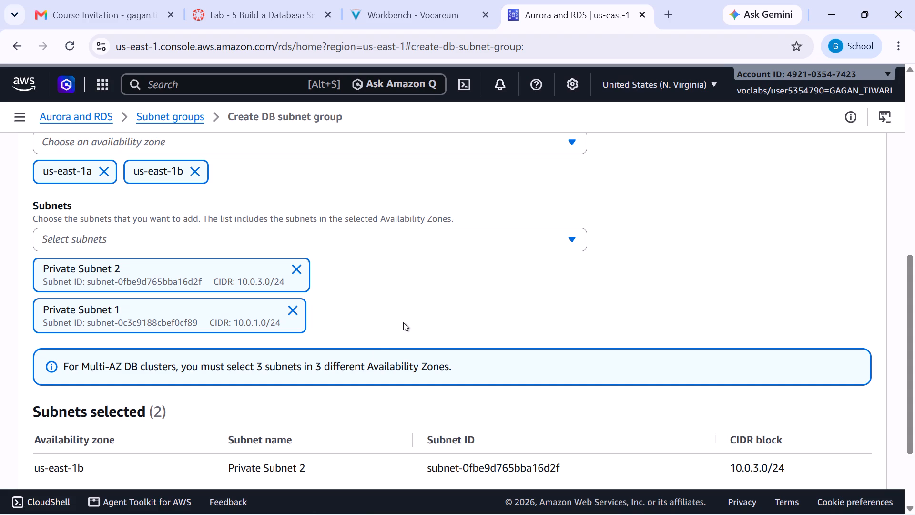
{"action": "scroll", "coordinate": [403, 322], "scroll_direction": "down", "scroll_amount": 1}
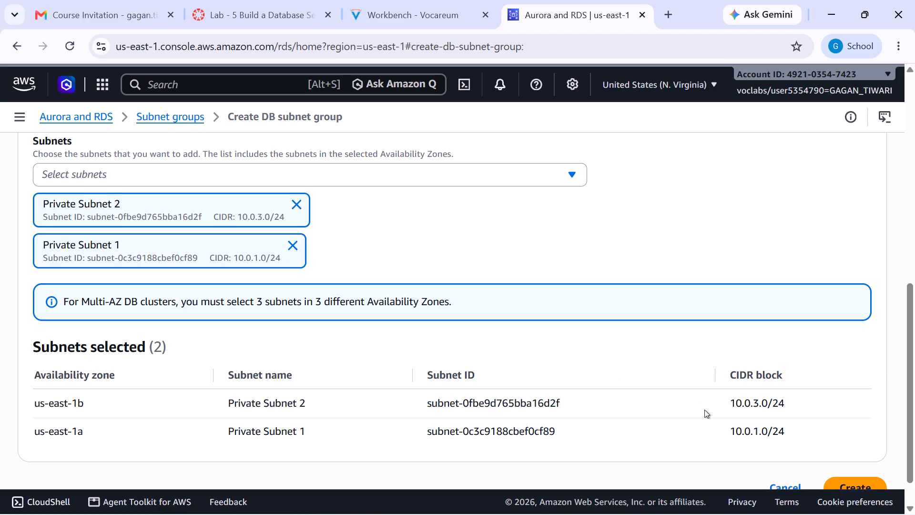
{"action": "scroll", "coordinate": [704, 410], "scroll_direction": "down", "scroll_amount": 2}
{"action": "left_click", "coordinate": [865, 445]}
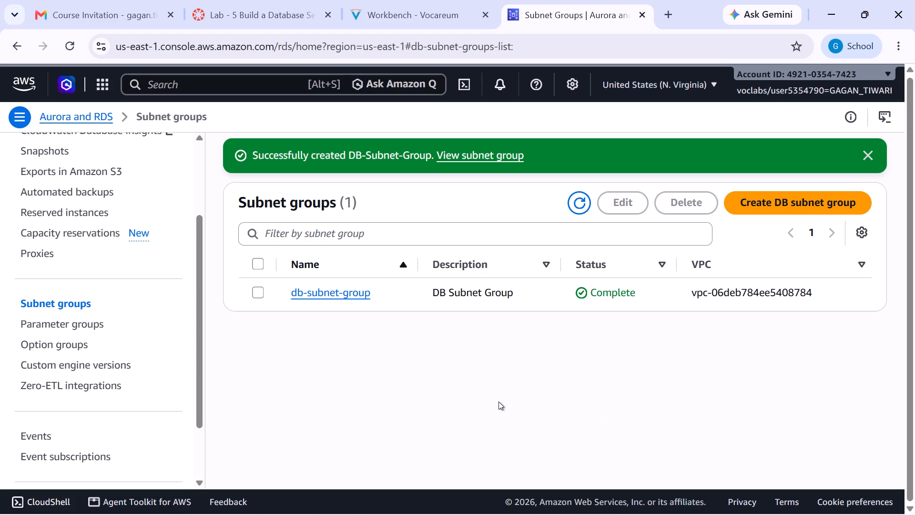
Go to the RDS databases list and start creating a database with Full configuration.
{"action": "scroll", "coordinate": [87, 325], "scroll_direction": "up", "scroll_amount": 5}
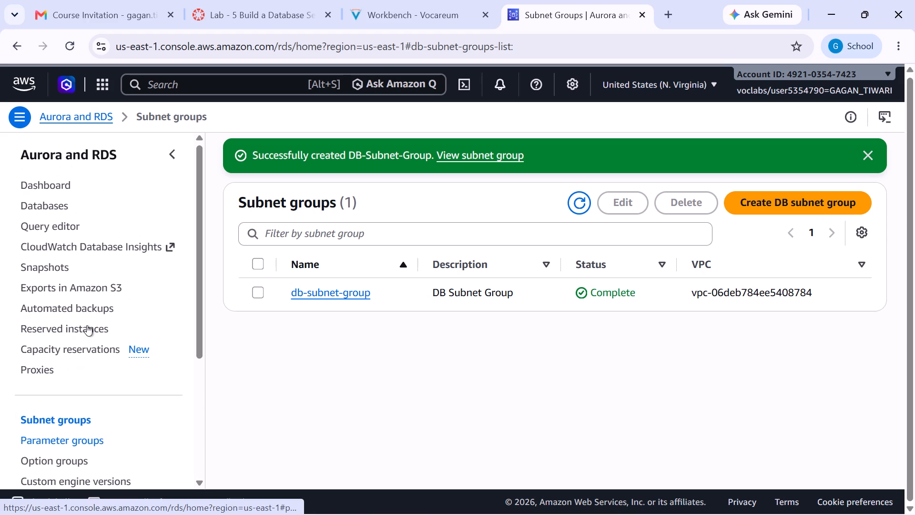
{"action": "left_click", "coordinate": [40, 207]}
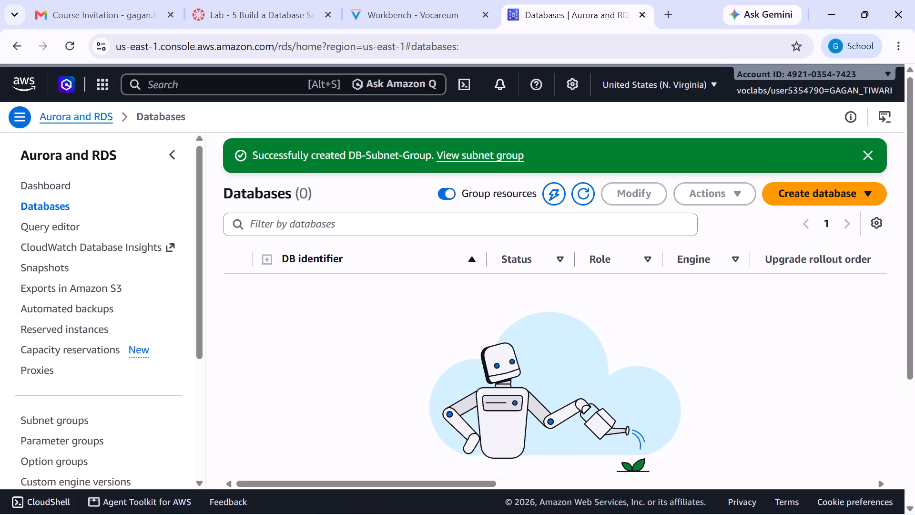
{"action": "left_click", "coordinate": [806, 196]}
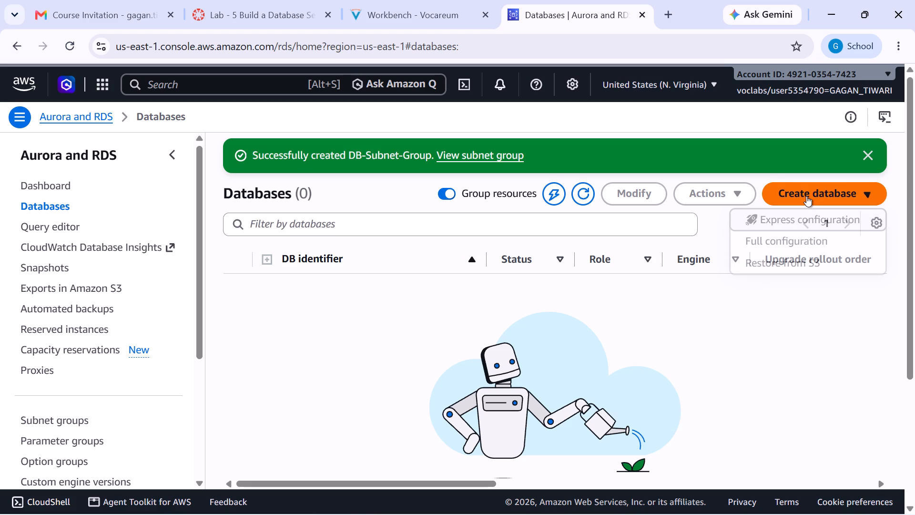
{"action": "left_click", "coordinate": [845, 189]}
{"action": "left_click", "coordinate": [845, 189]}
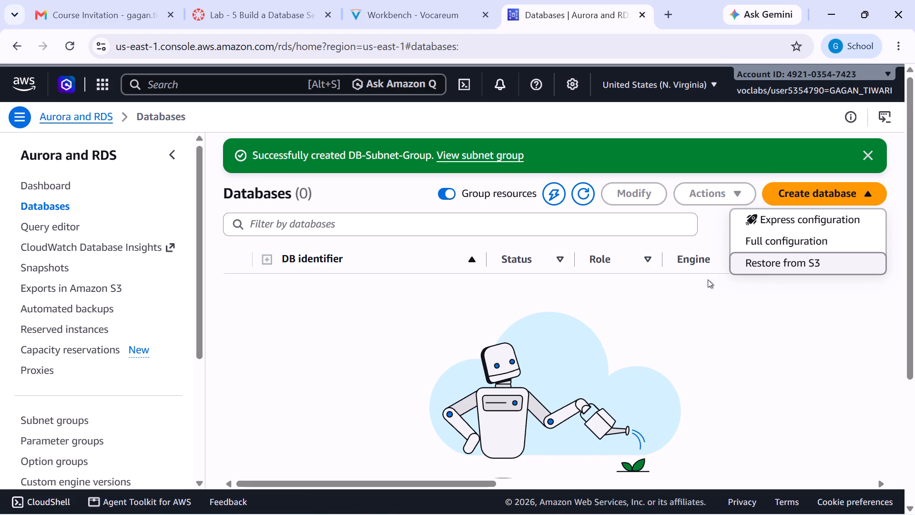
{"action": "left_click", "coordinate": [40, 205]}
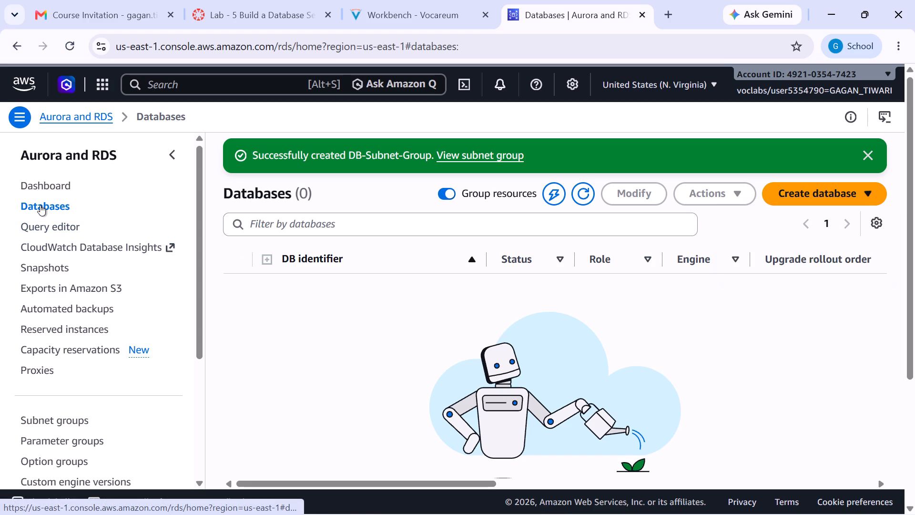
{"action": "left_click", "coordinate": [806, 196]}
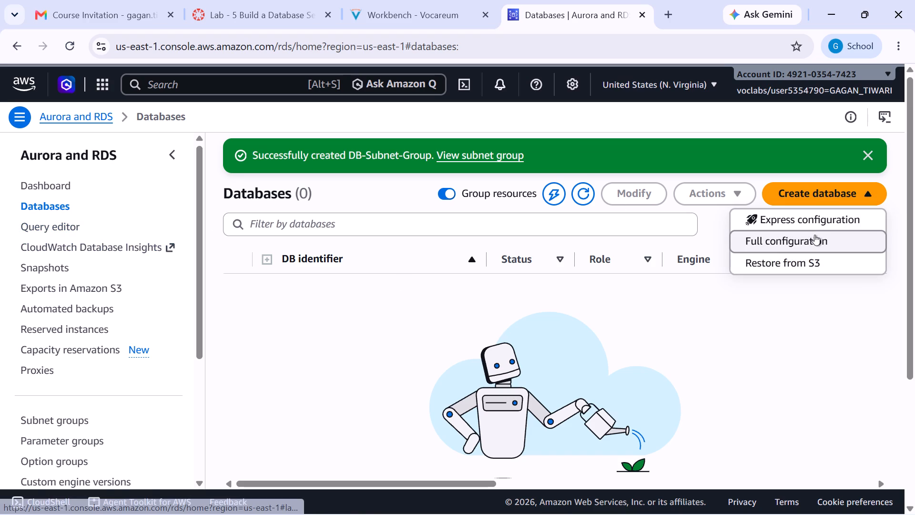
{"action": "left_click", "coordinate": [814, 235]}
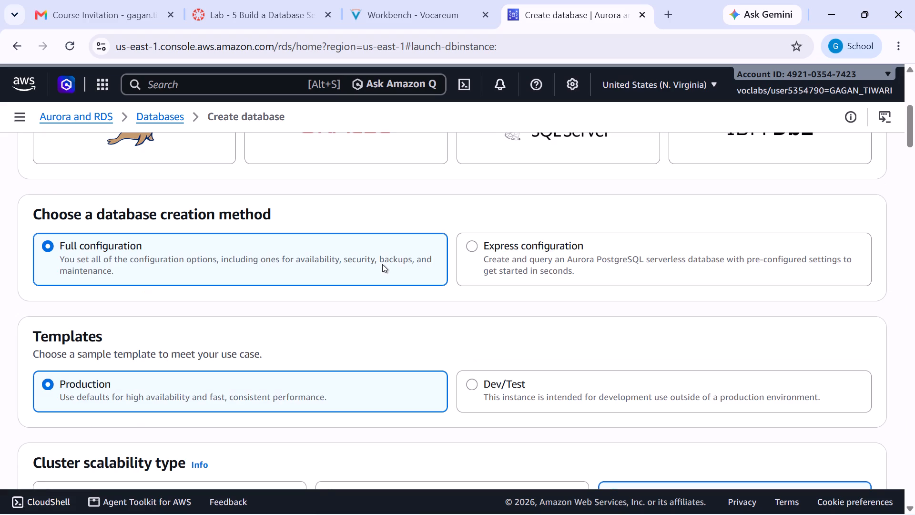
Look over the engine options, creation method, templates and settings of the new database form.
{"action": "scroll", "coordinate": [251, 295], "scroll_direction": "down", "scroll_amount": 6}
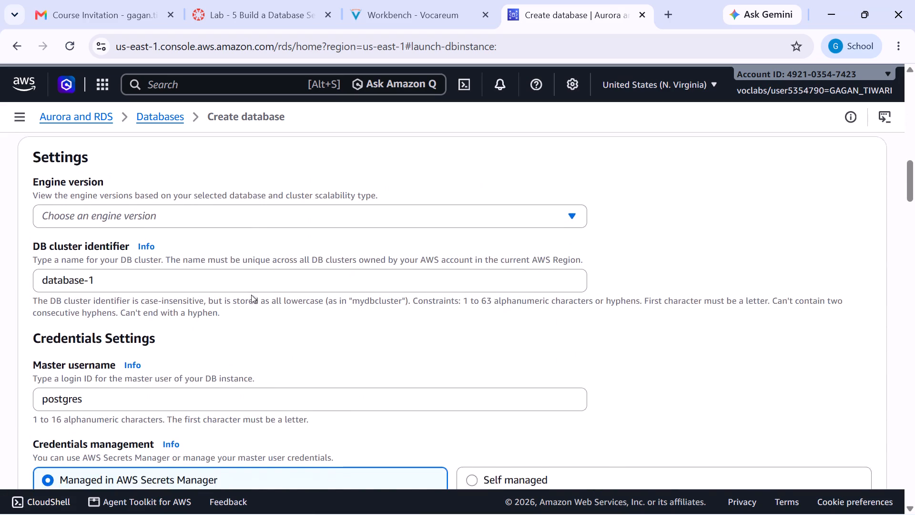
{"action": "scroll", "coordinate": [251, 295], "scroll_direction": "up", "scroll_amount": 5}
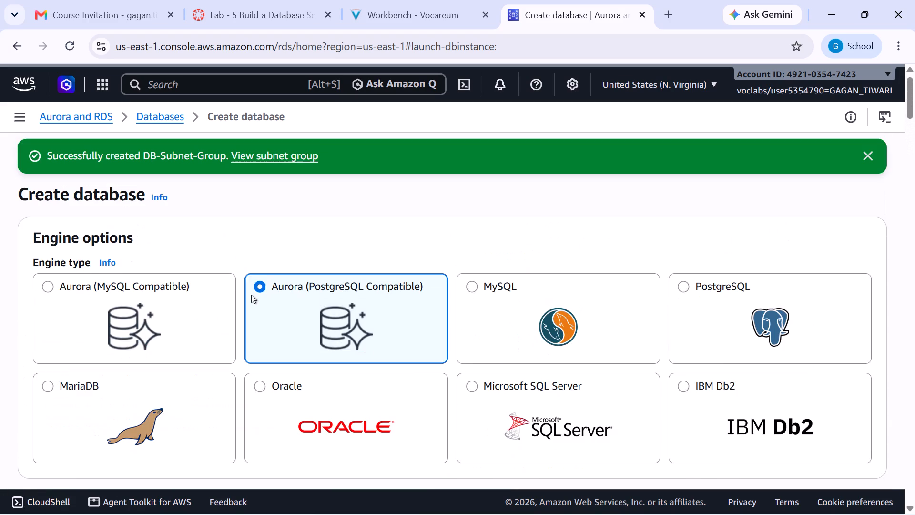
{"action": "scroll", "coordinate": [251, 295], "scroll_direction": "down", "scroll_amount": 1}
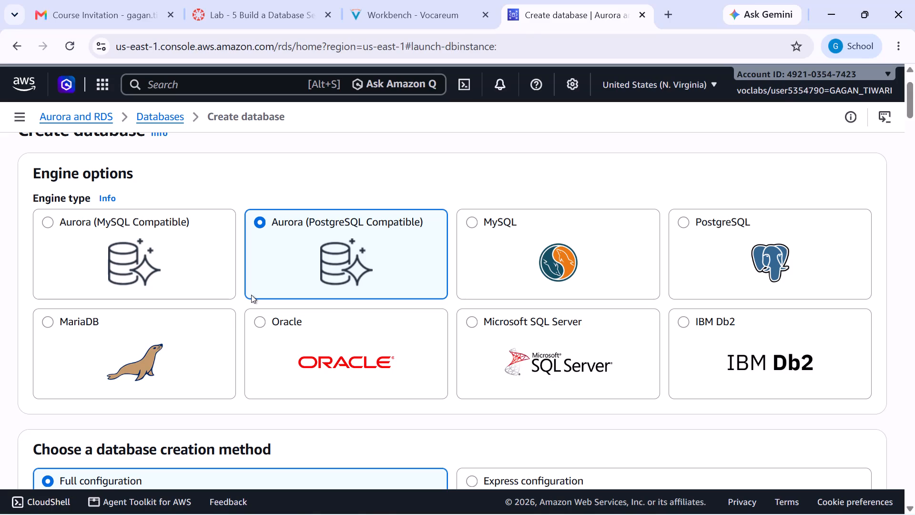
{"action": "scroll", "coordinate": [251, 295], "scroll_direction": "up", "scroll_amount": 1}
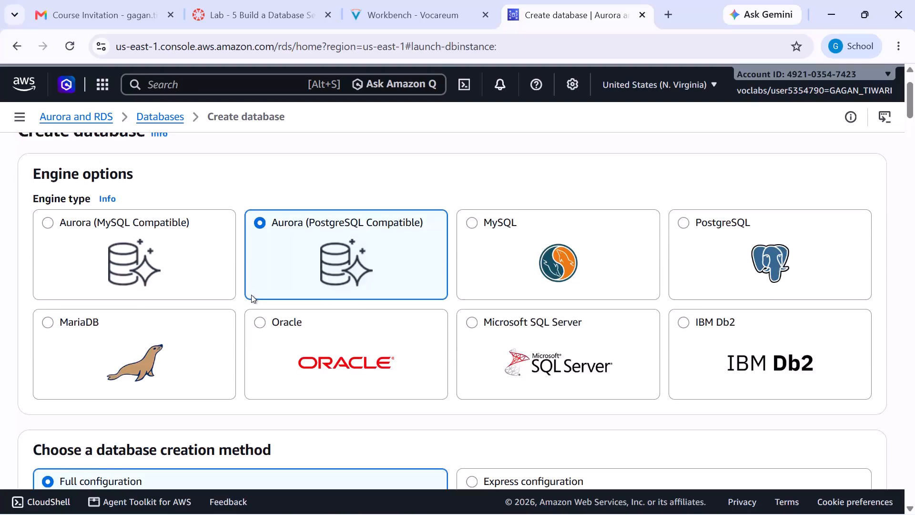
{"action": "scroll", "coordinate": [251, 295], "scroll_direction": "up", "scroll_amount": 1}
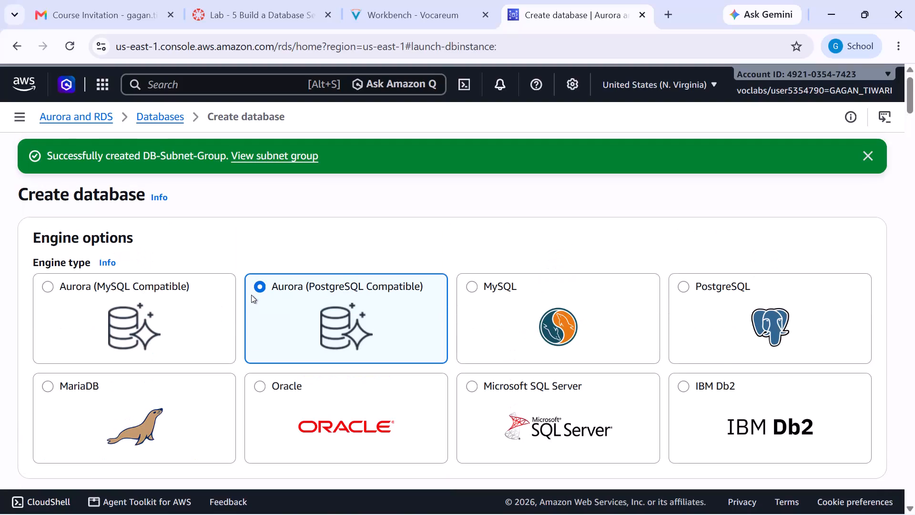
{"action": "scroll", "coordinate": [251, 295], "scroll_direction": "down", "scroll_amount": 3}
Read the Task 3 lab instructions on database engine, template and availability, and return to the database creation form.
{"action": "left_click", "coordinate": [424, 4]}
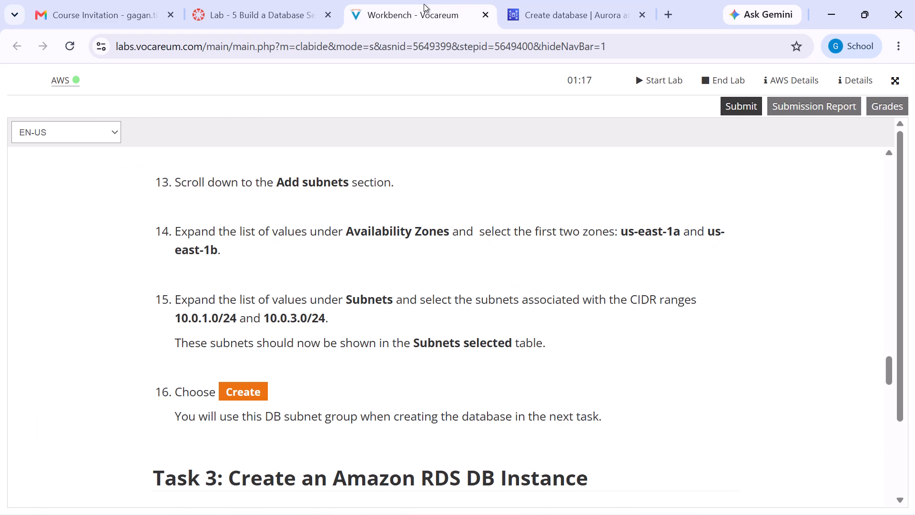
{"action": "scroll", "coordinate": [459, 306], "scroll_direction": "down", "scroll_amount": 3}
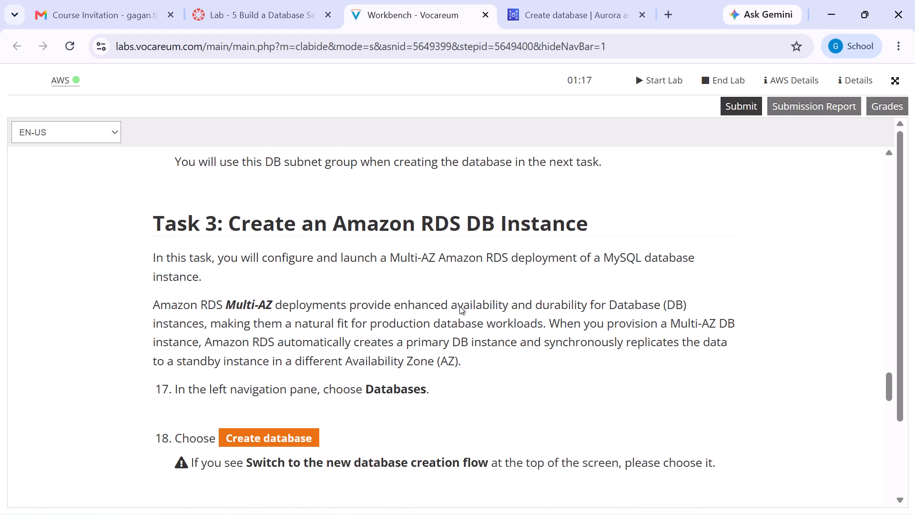
{"action": "scroll", "coordinate": [459, 306], "scroll_direction": "down", "scroll_amount": 3}
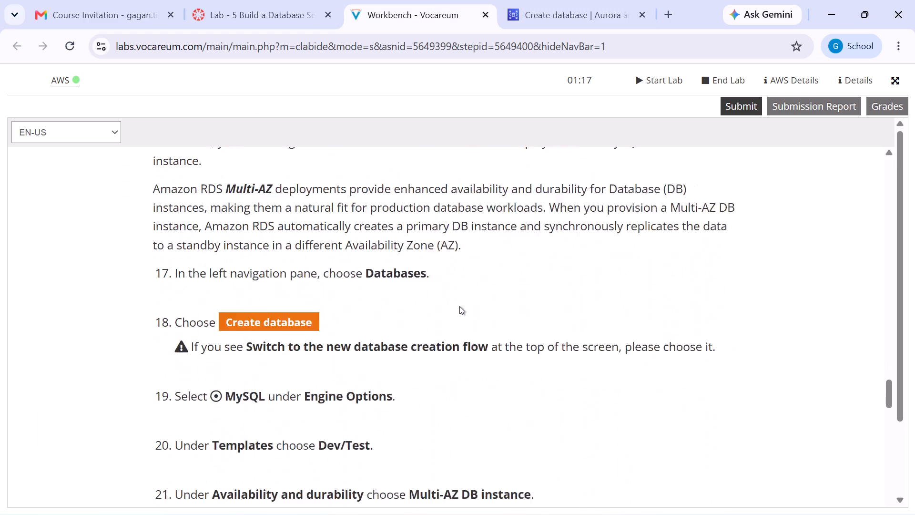
{"action": "scroll", "coordinate": [459, 306], "scroll_direction": "down", "scroll_amount": 2}
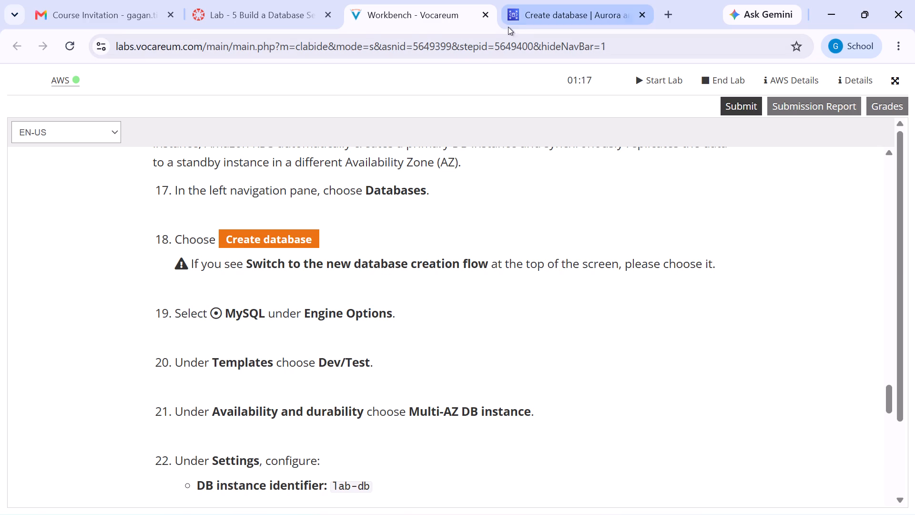
{"action": "left_click", "coordinate": [525, 19]}
{"action": "scroll", "coordinate": [452, 185], "scroll_direction": "up", "scroll_amount": 1}
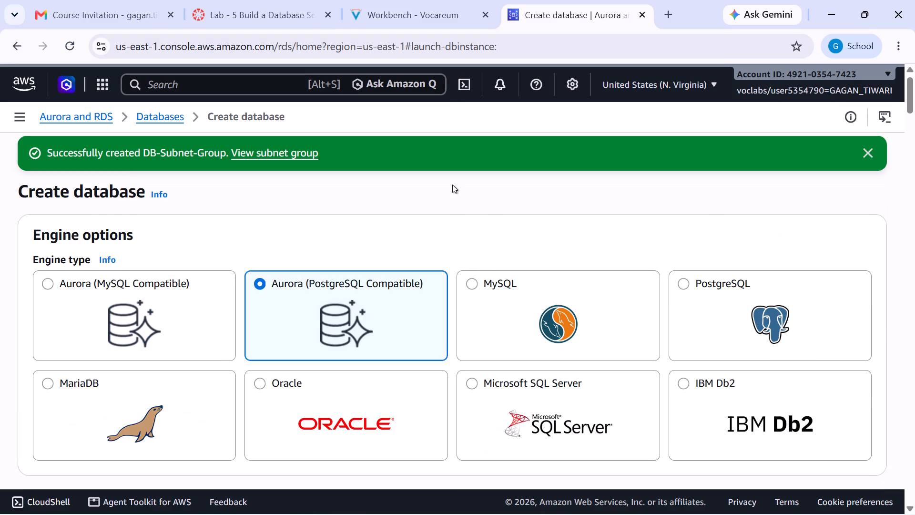
{"action": "scroll", "coordinate": [452, 185], "scroll_direction": "up", "scroll_amount": 4}
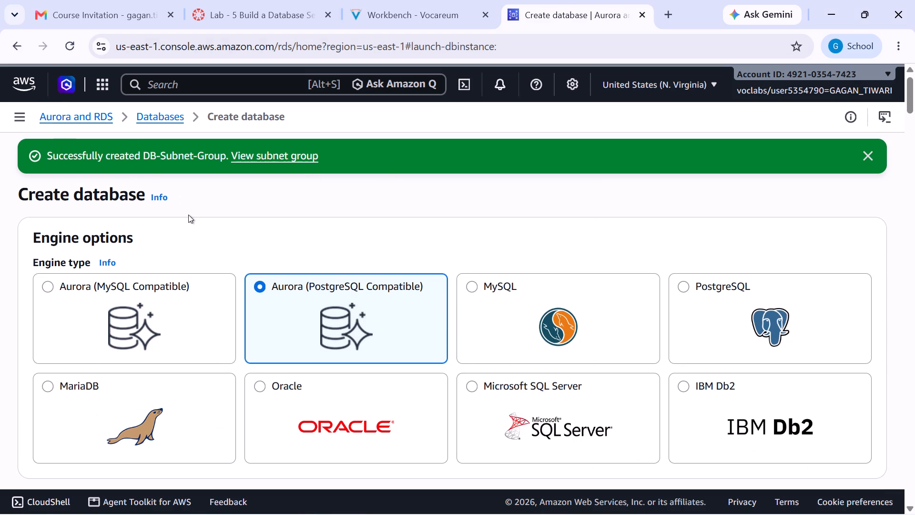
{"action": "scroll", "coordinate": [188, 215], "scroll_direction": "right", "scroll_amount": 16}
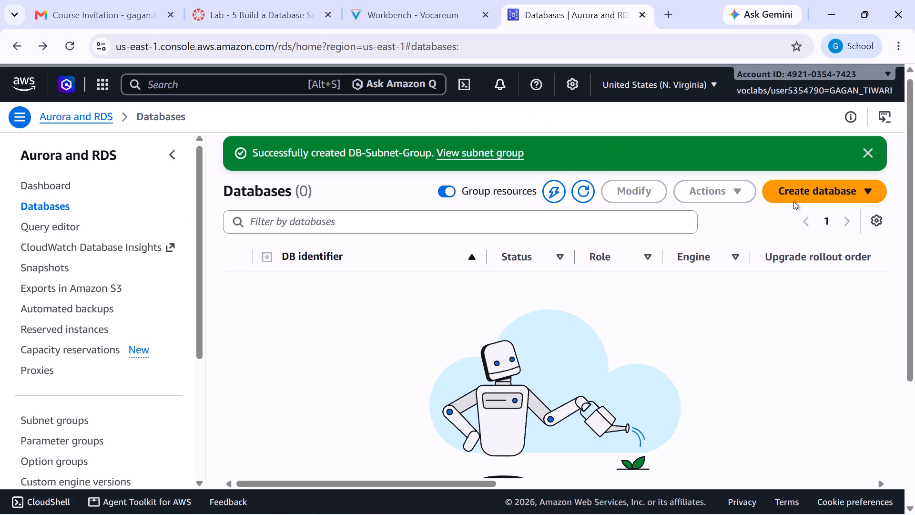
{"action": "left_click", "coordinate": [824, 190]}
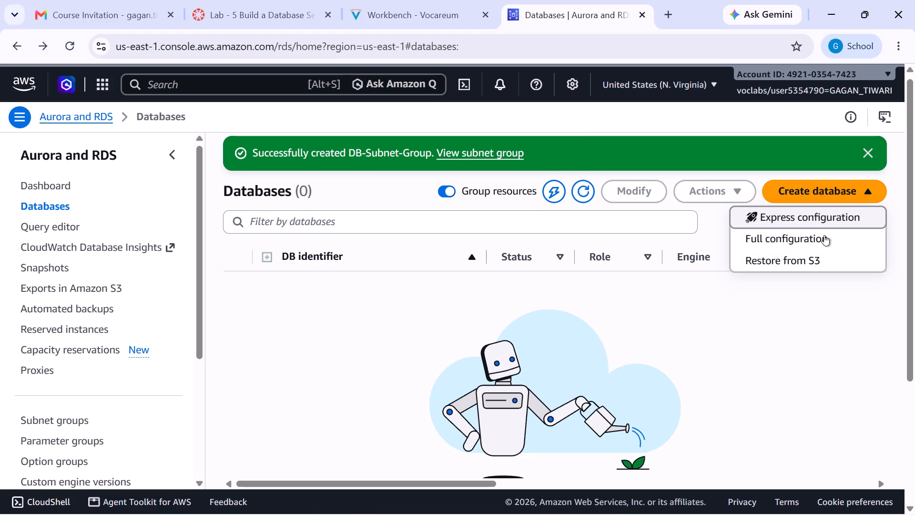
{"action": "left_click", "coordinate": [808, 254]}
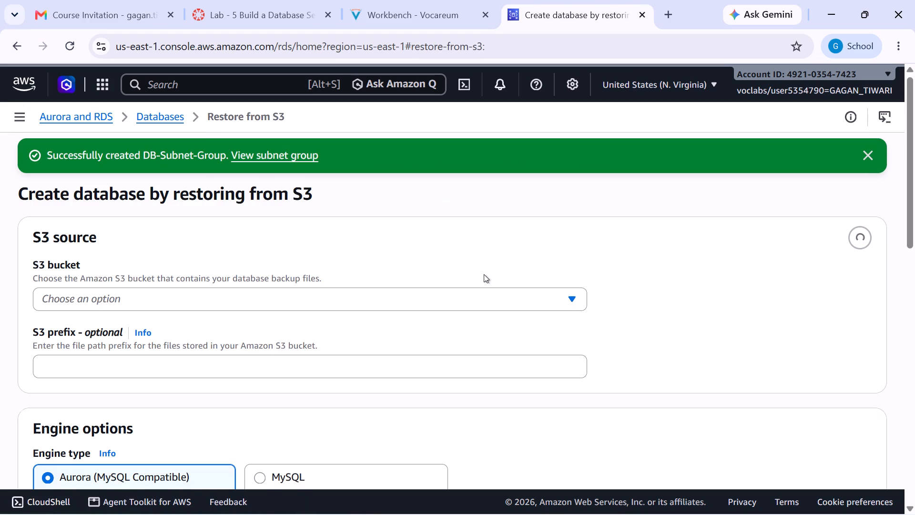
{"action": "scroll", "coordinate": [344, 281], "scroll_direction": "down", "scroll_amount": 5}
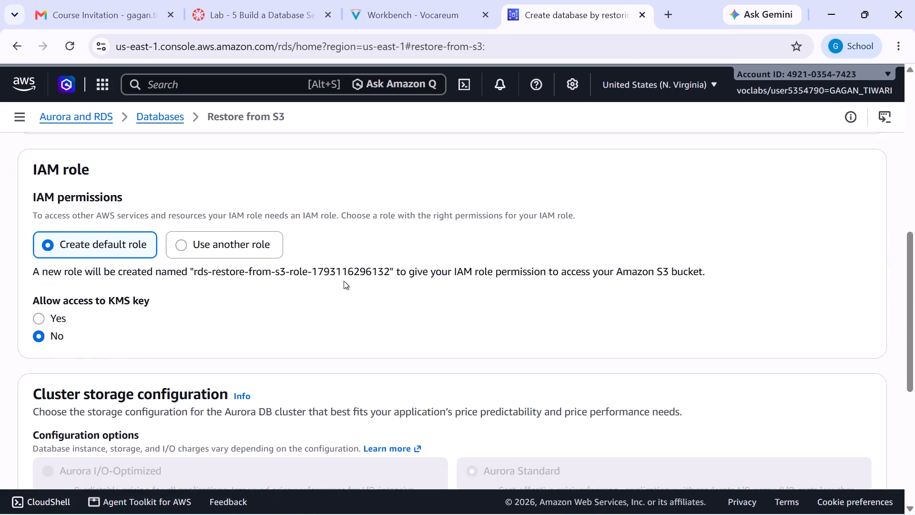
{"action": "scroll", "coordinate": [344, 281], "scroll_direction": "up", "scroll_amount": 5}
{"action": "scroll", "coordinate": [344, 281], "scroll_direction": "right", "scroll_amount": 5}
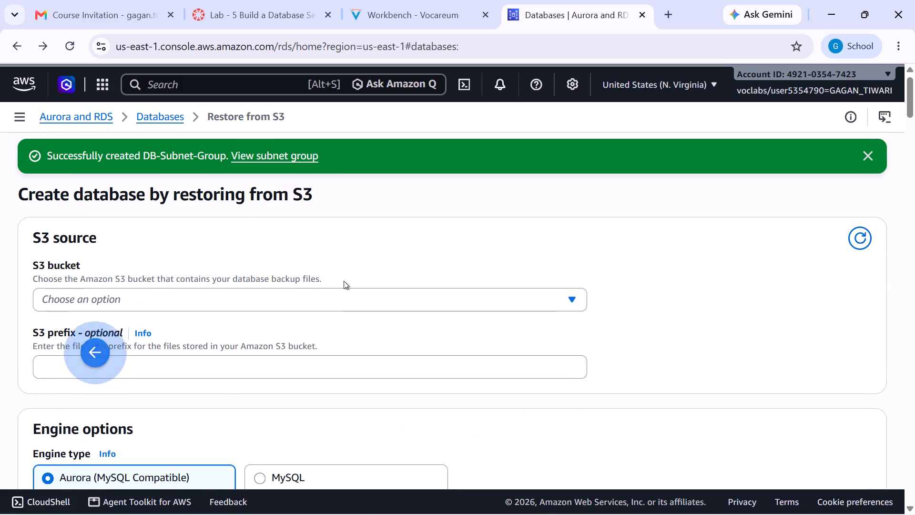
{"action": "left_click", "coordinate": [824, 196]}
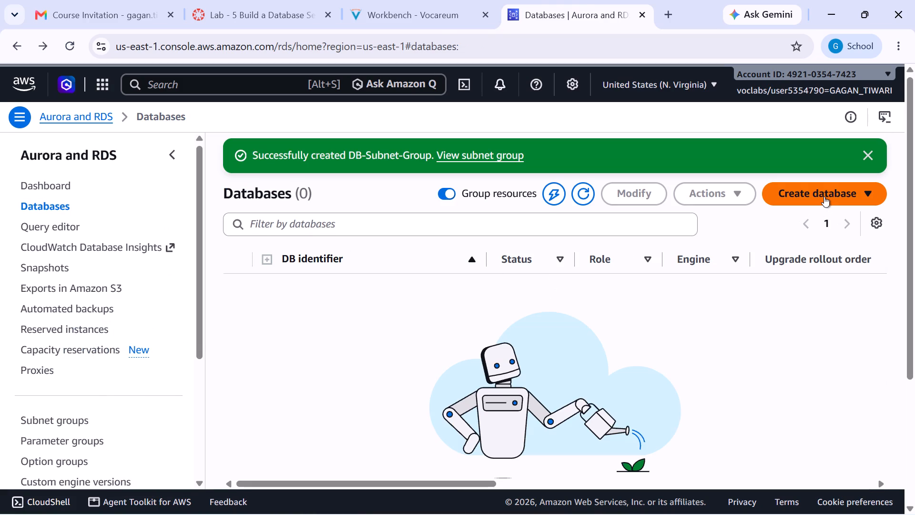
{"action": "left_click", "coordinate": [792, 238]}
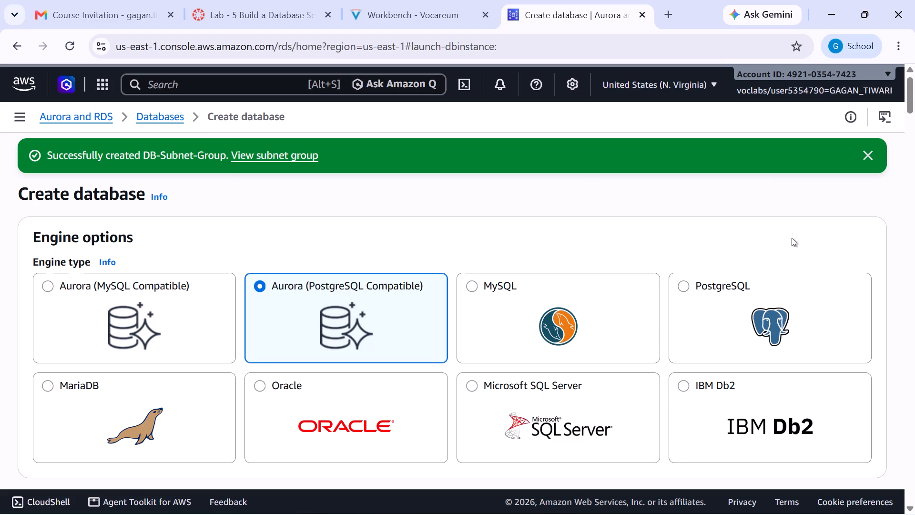
Choose the Dev/Test template for the new database.
{"action": "scroll", "coordinate": [792, 238], "scroll_direction": "up", "scroll_amount": 5}
{"action": "scroll", "coordinate": [792, 238], "scroll_direction": "down", "scroll_amount": 3}
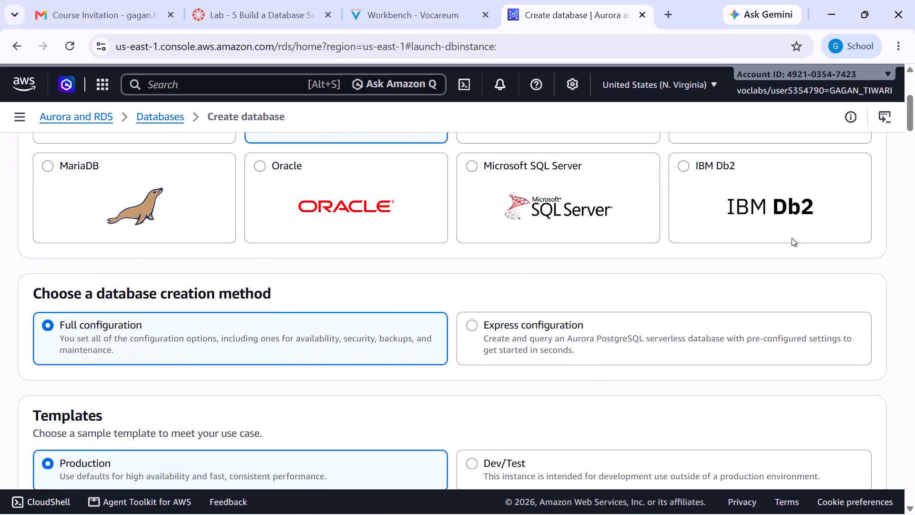
{"action": "scroll", "coordinate": [792, 238], "scroll_direction": "down", "scroll_amount": 4}
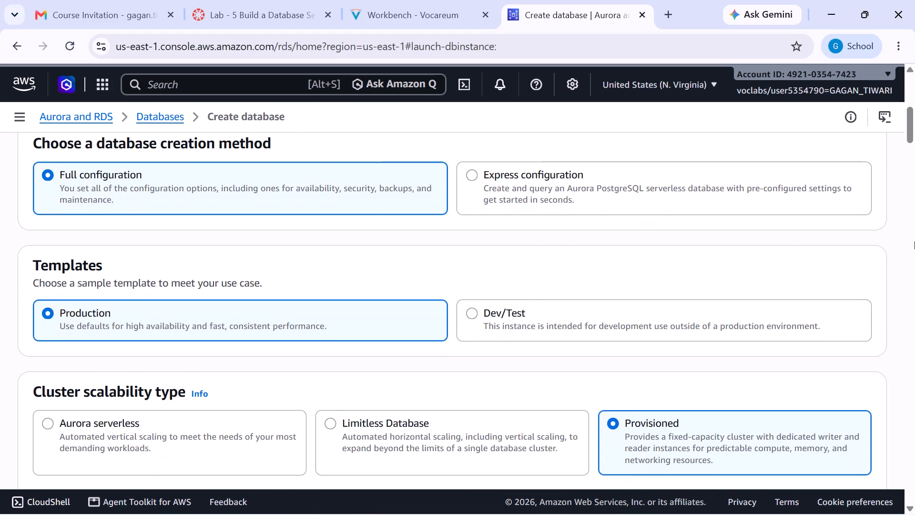
{"action": "left_click", "coordinate": [480, 311]}
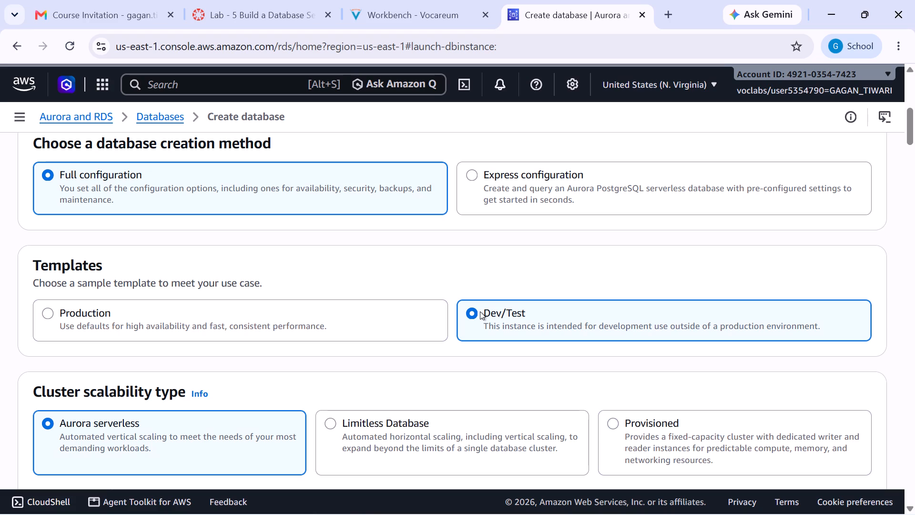
Look over the database form's cluster scalability, credentials, storage, availability, connectivity and monitoring sections, and return to the engine options.
{"action": "scroll", "coordinate": [480, 311], "scroll_direction": "down", "scroll_amount": 3}
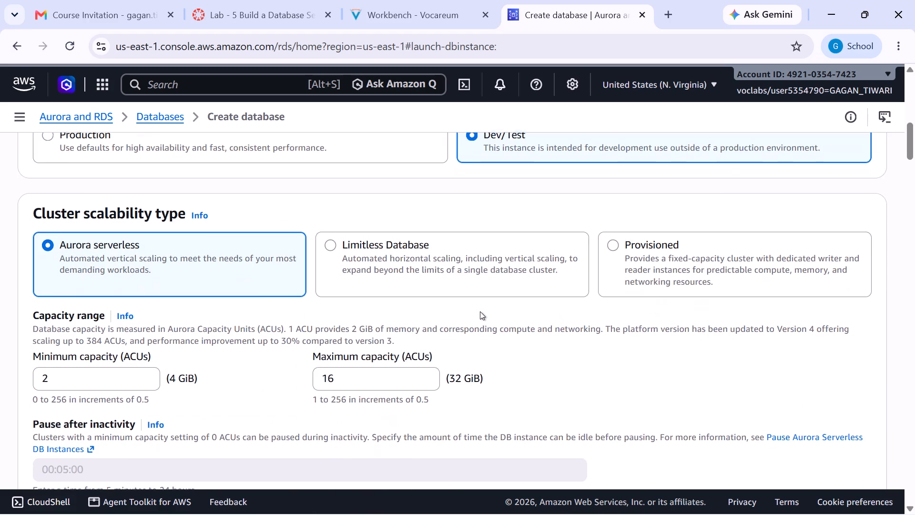
{"action": "scroll", "coordinate": [480, 311], "scroll_direction": "down", "scroll_amount": 5}
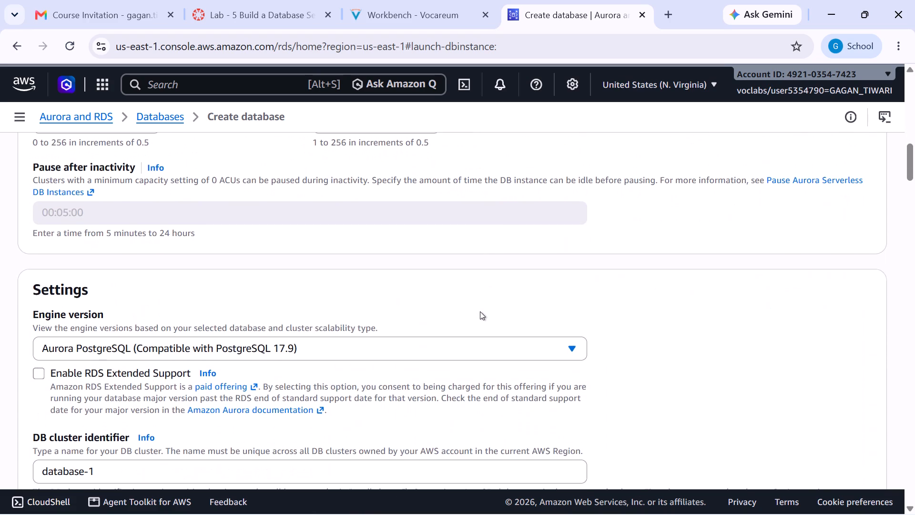
{"action": "scroll", "coordinate": [480, 311], "scroll_direction": "down", "scroll_amount": 6}
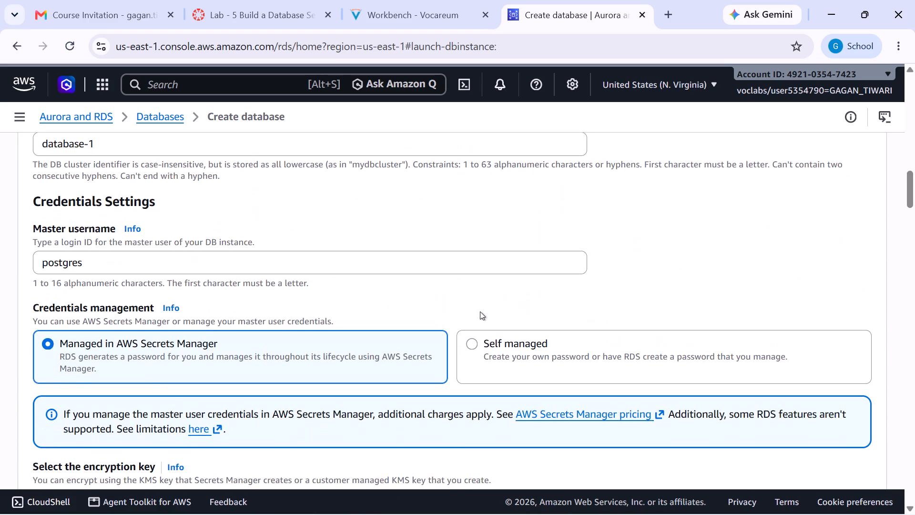
{"action": "scroll", "coordinate": [480, 311], "scroll_direction": "down", "scroll_amount": 5}
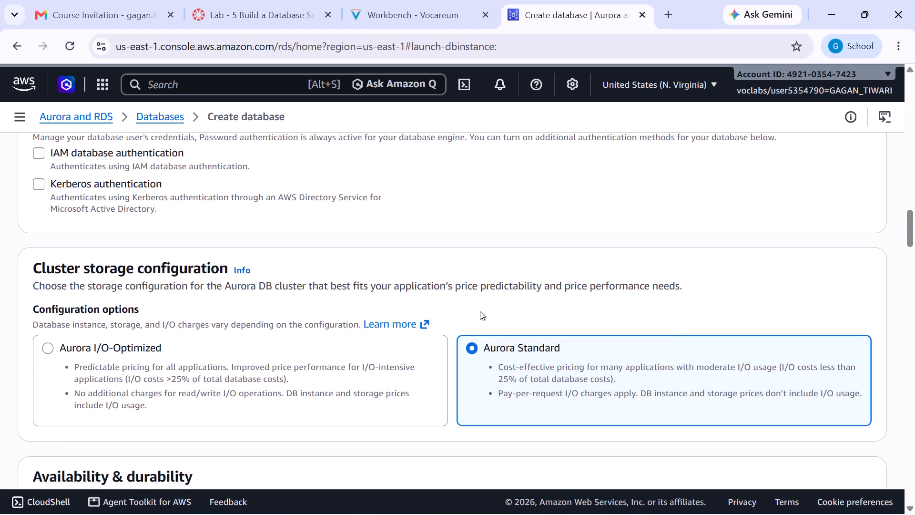
{"action": "scroll", "coordinate": [480, 311], "scroll_direction": "down", "scroll_amount": 4}
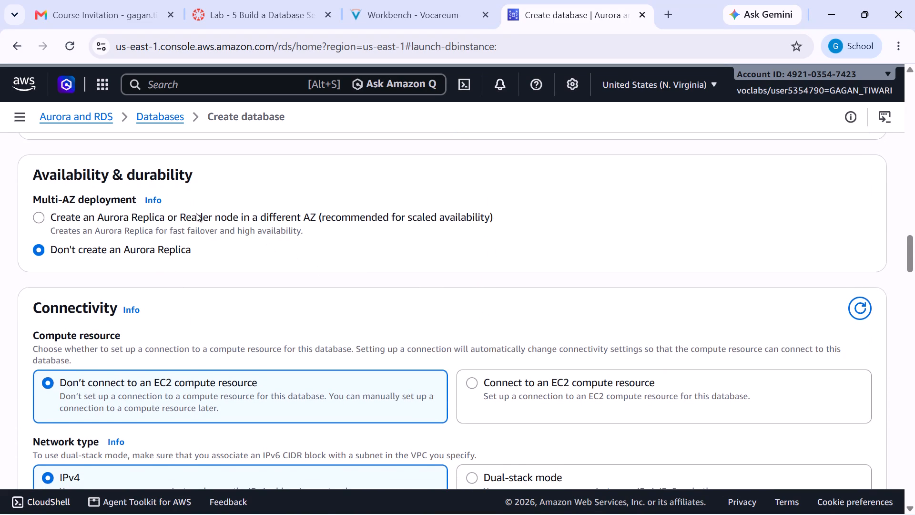
{"action": "scroll", "coordinate": [196, 213], "scroll_direction": "down", "scroll_amount": 3}
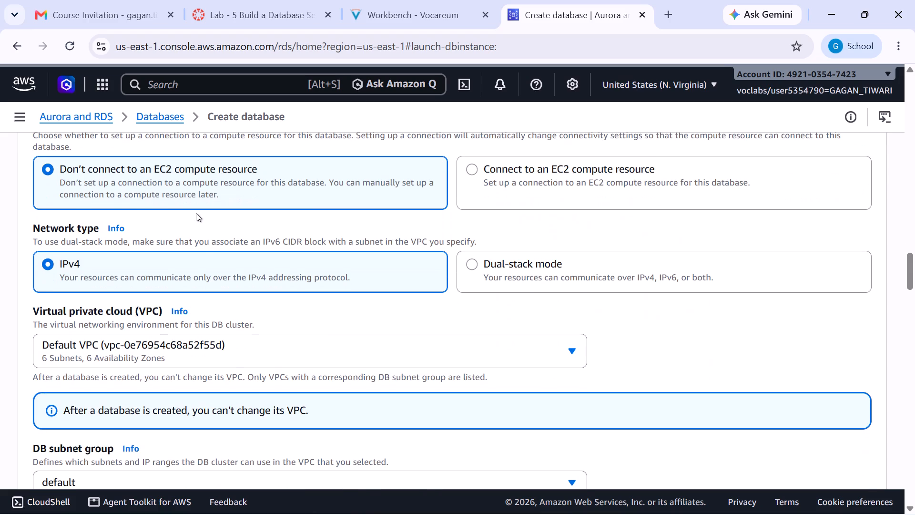
{"action": "scroll", "coordinate": [196, 213], "scroll_direction": "down", "scroll_amount": 11}
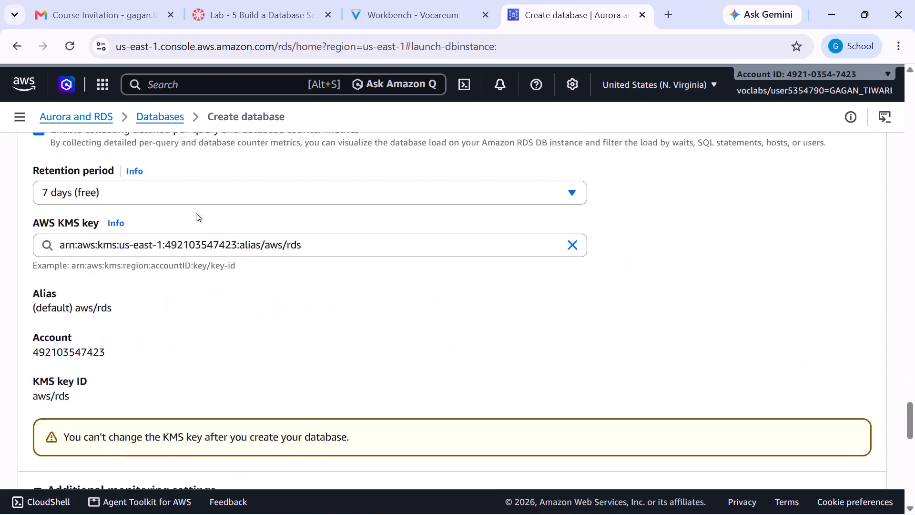
{"action": "scroll", "coordinate": [196, 213], "scroll_direction": "up", "scroll_amount": 3}
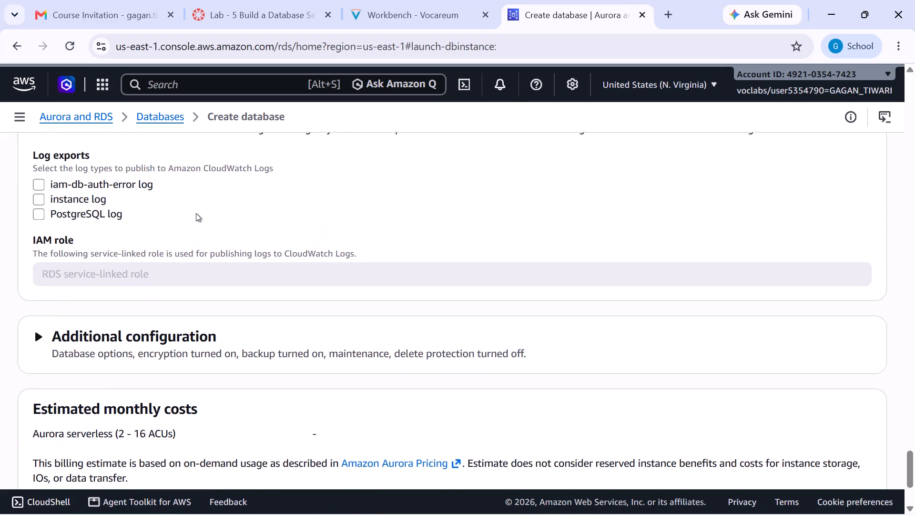
{"action": "scroll", "coordinate": [196, 213], "scroll_direction": "up", "scroll_amount": 17}
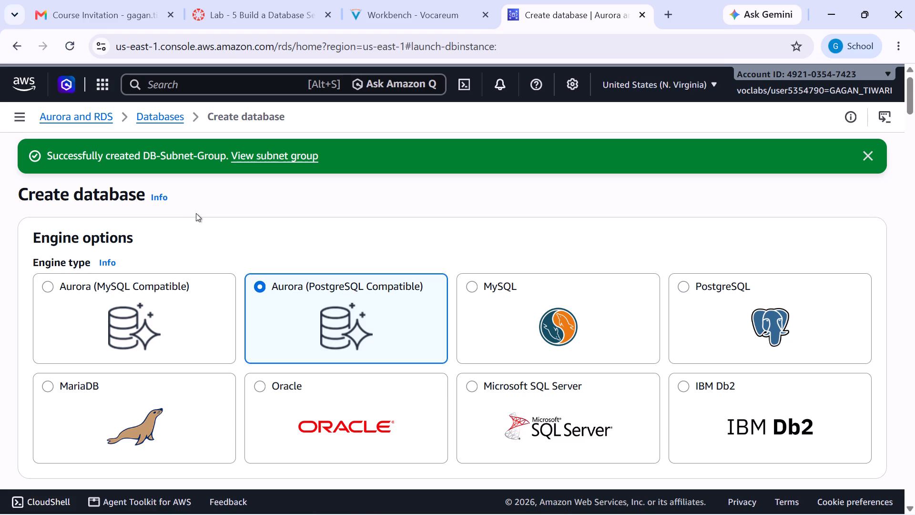
{"action": "scroll", "coordinate": [196, 213], "scroll_direction": "up", "scroll_amount": 3}
Check the lab instructions for the required engine and select MySQL as the engine type for the new database.
{"action": "left_click", "coordinate": [385, 4]}
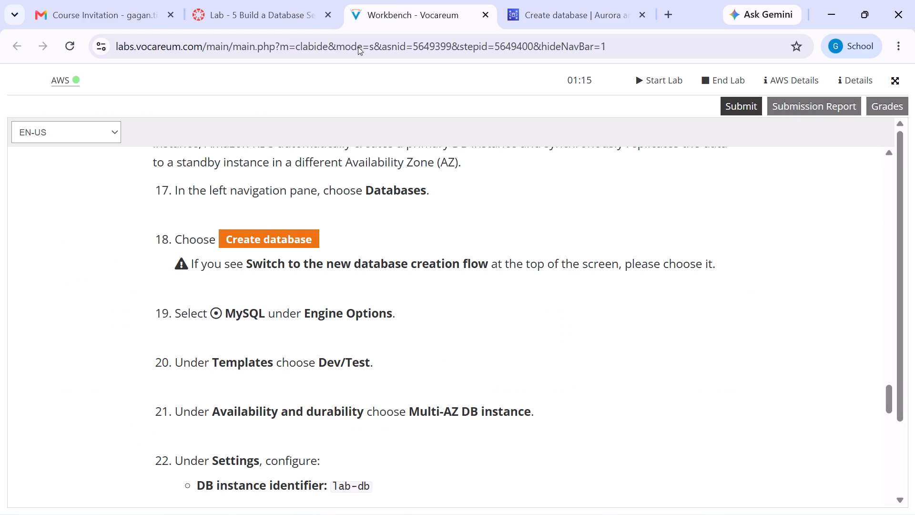
{"action": "scroll", "coordinate": [340, 317], "scroll_direction": "down", "scroll_amount": 1}
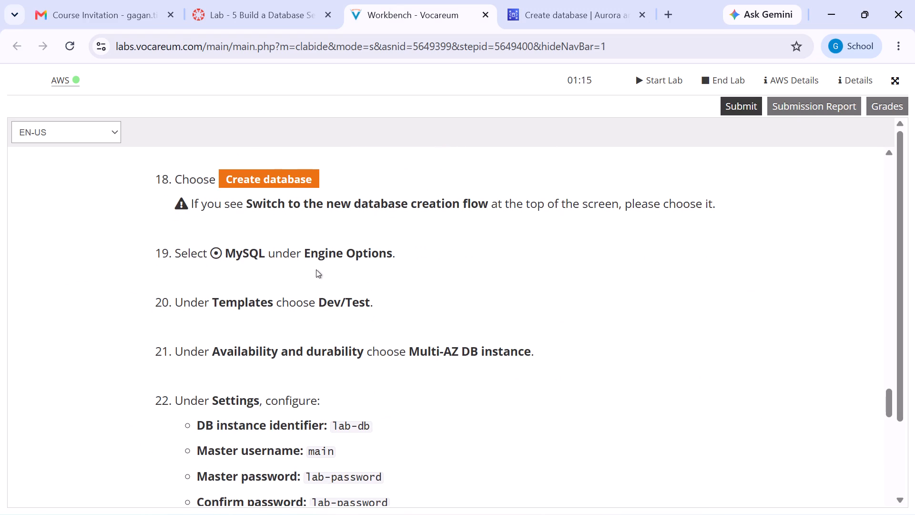
{"action": "left_click", "coordinate": [569, 12]}
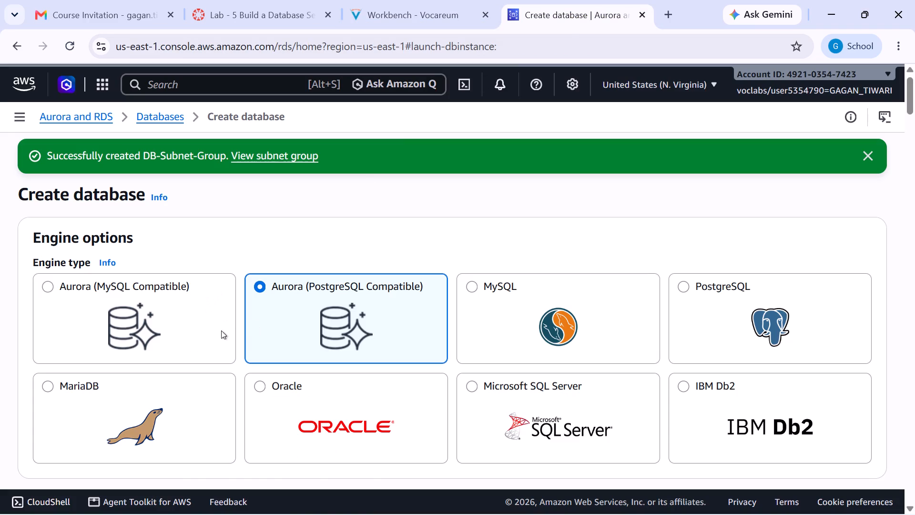
{"action": "left_click", "coordinate": [124, 321]}
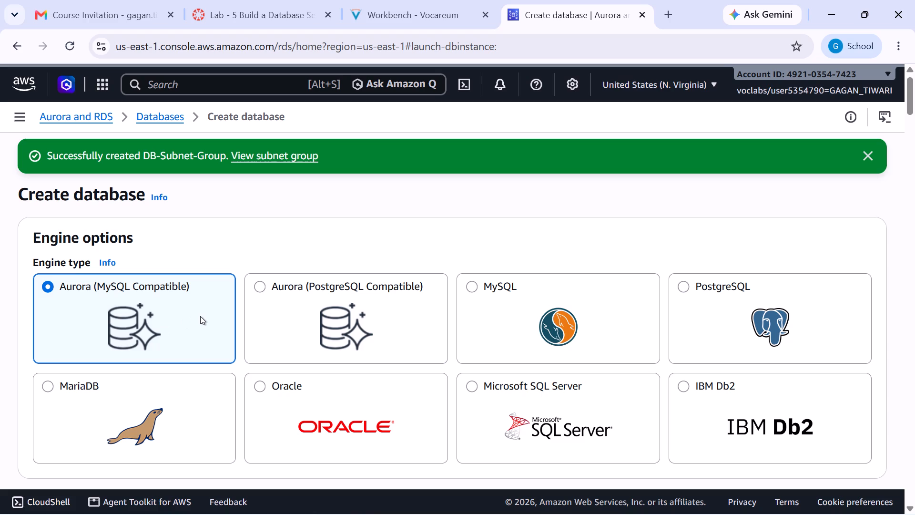
{"action": "left_click", "coordinate": [478, 319]}
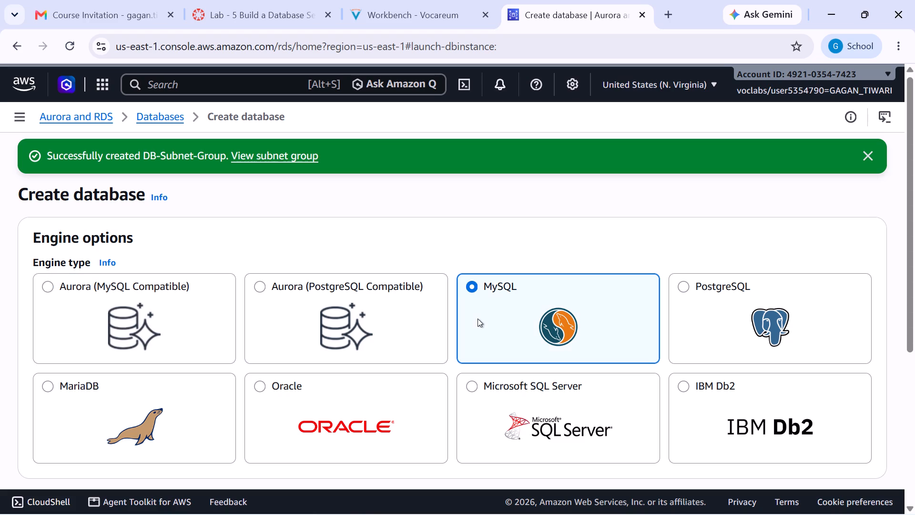
Recheck the lab instructions and choose the Dev/Test template for the MySQL database.
{"action": "left_click", "coordinate": [445, 15]}
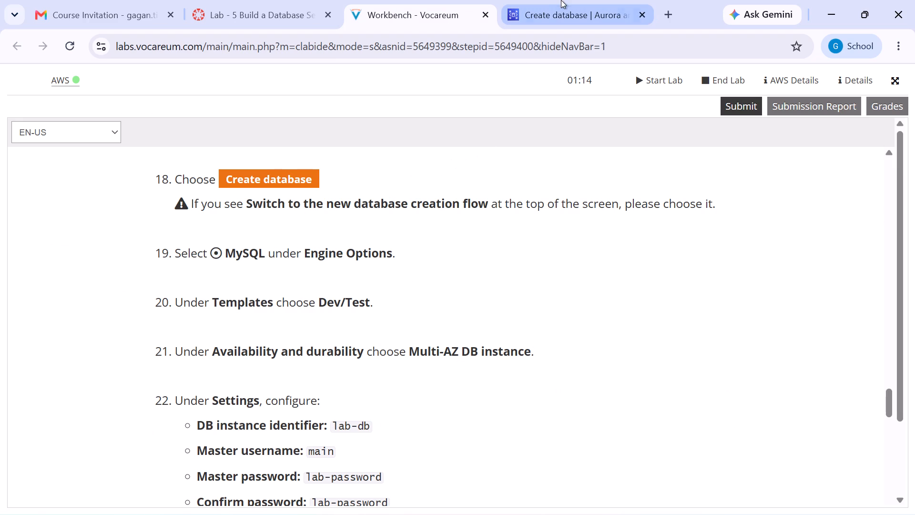
{"action": "left_click", "coordinate": [550, 15]}
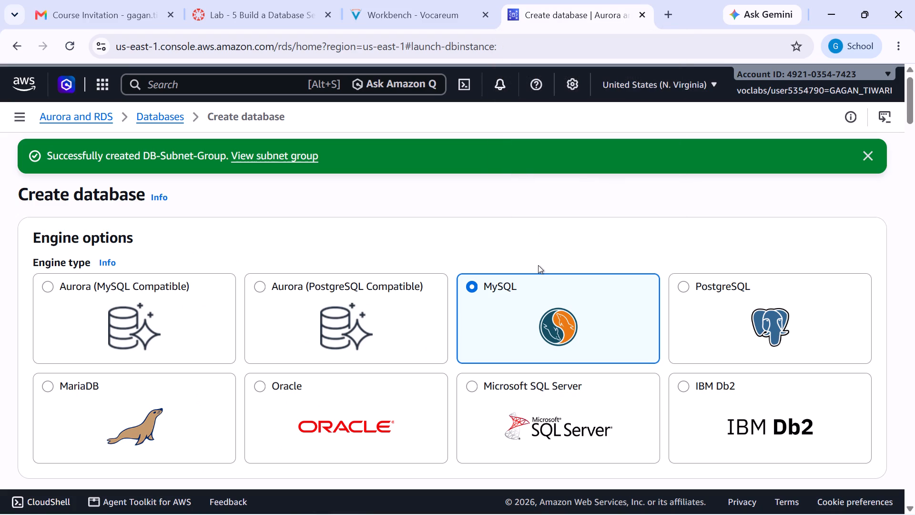
{"action": "scroll", "coordinate": [538, 265], "scroll_direction": "down", "scroll_amount": 1}
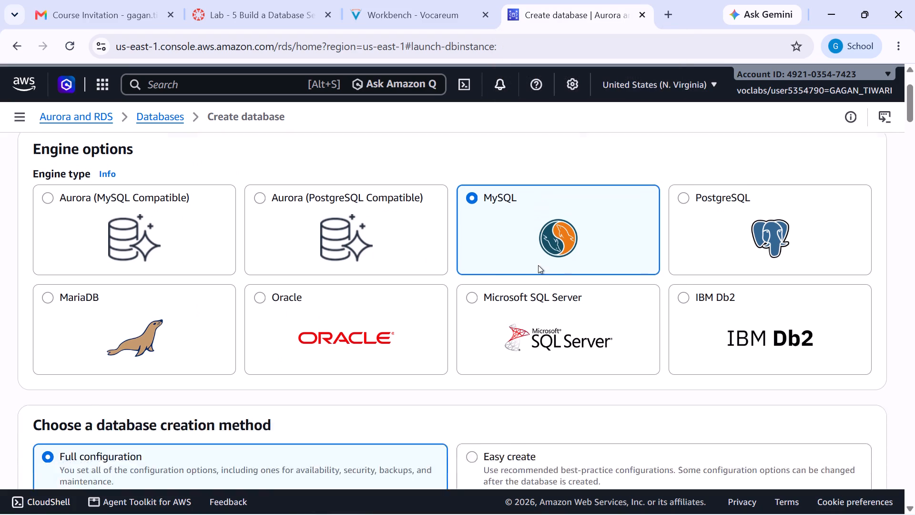
{"action": "scroll", "coordinate": [538, 265], "scroll_direction": "down", "scroll_amount": 3}
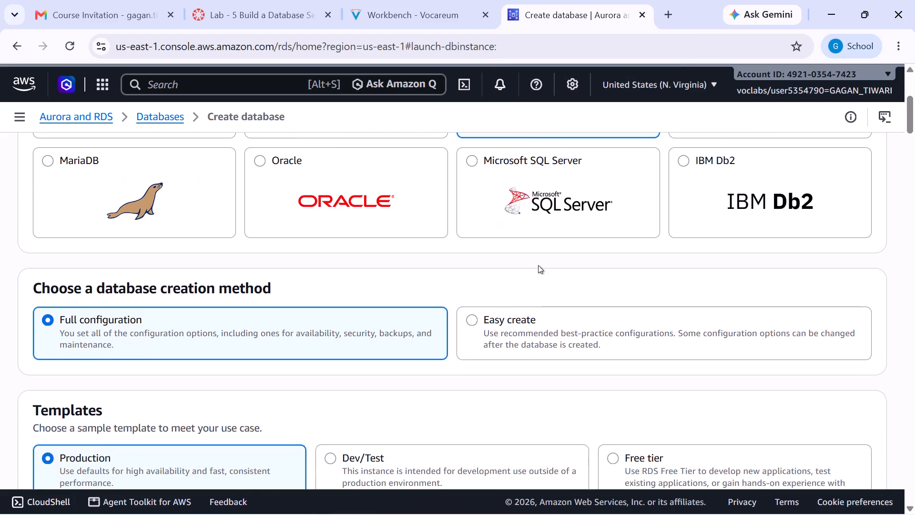
{"action": "scroll", "coordinate": [538, 265], "scroll_direction": "down", "scroll_amount": 1}
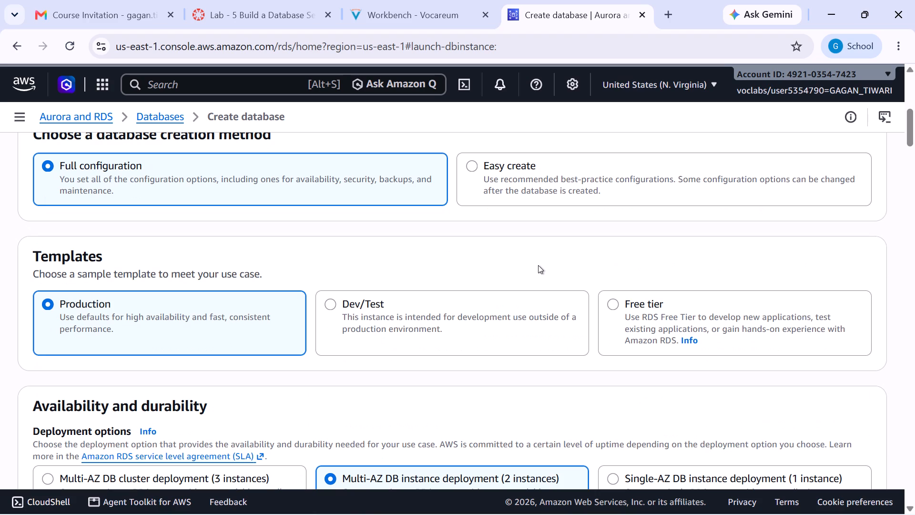
{"action": "left_click", "coordinate": [412, 319]}
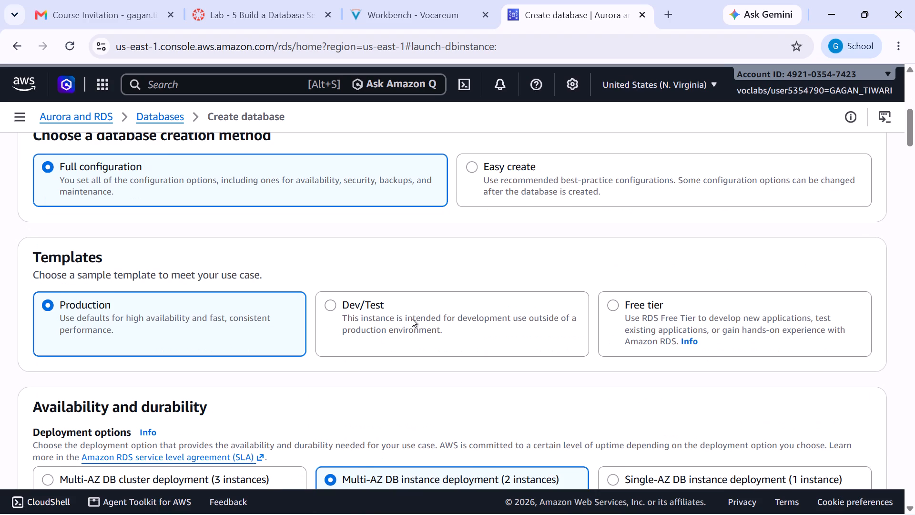
Collapse the engine version filters in the Settings section of the database form.
{"action": "scroll", "coordinate": [412, 319], "scroll_direction": "down", "scroll_amount": 3}
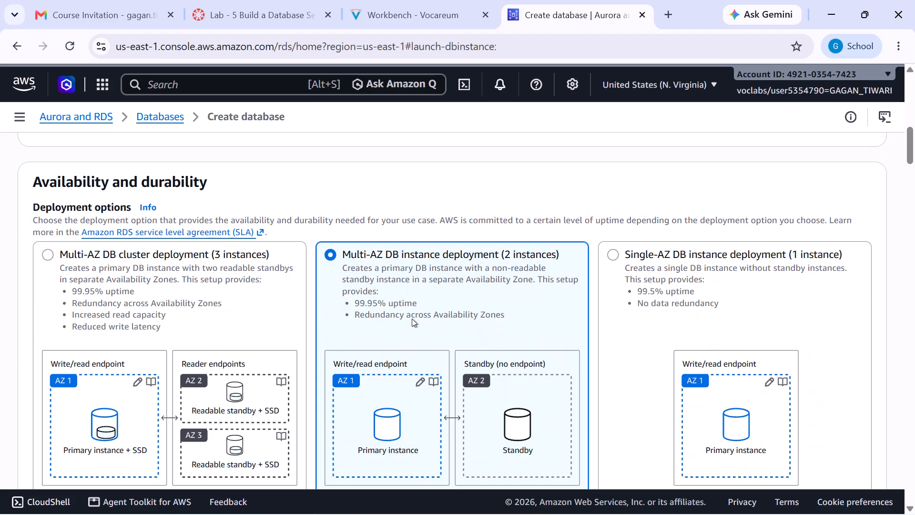
{"action": "scroll", "coordinate": [412, 319], "scroll_direction": "down", "scroll_amount": 4}
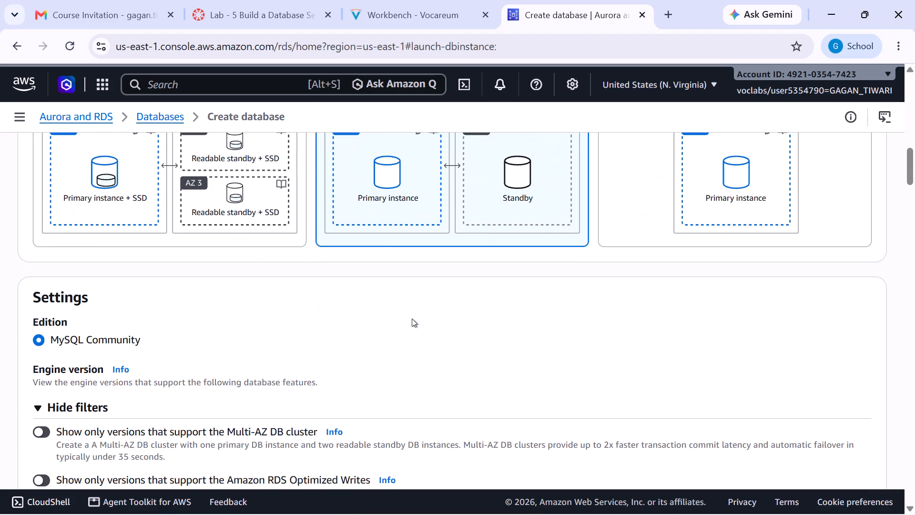
{"action": "scroll", "coordinate": [412, 319], "scroll_direction": "down", "scroll_amount": 2}
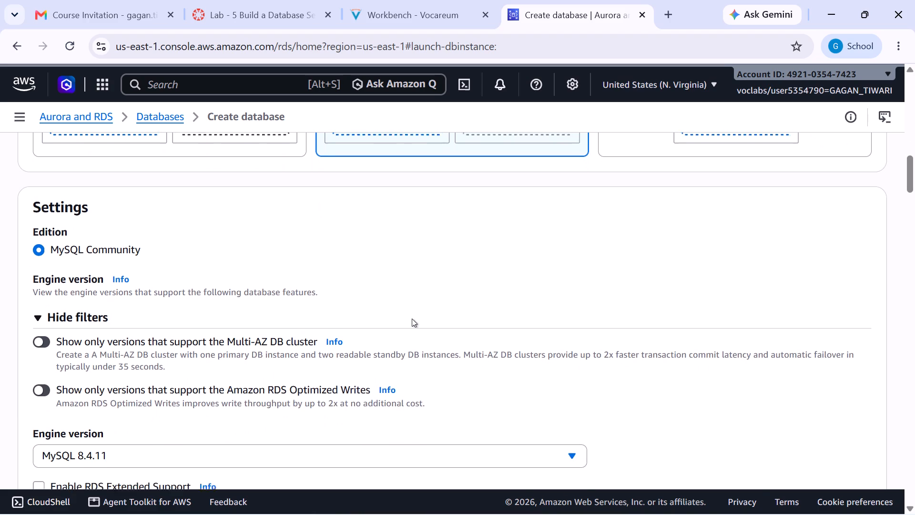
{"action": "scroll", "coordinate": [412, 319], "scroll_direction": "down", "scroll_amount": 1}
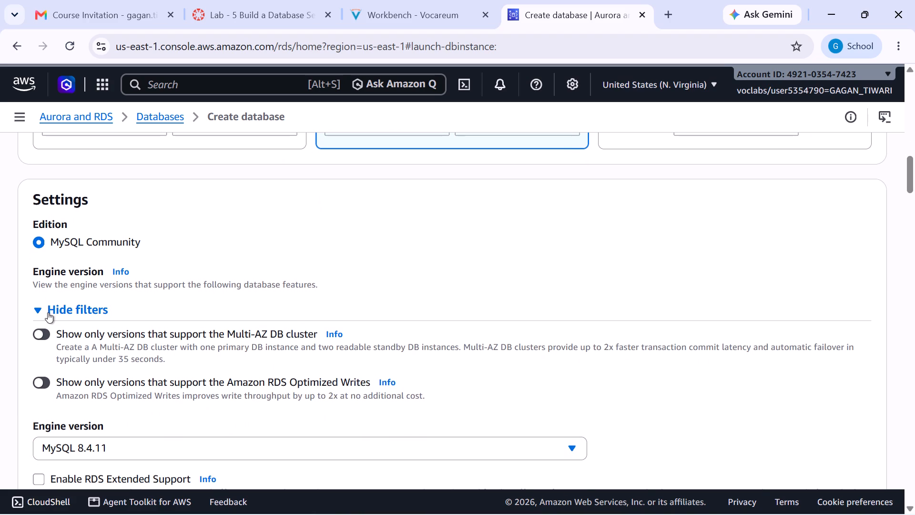
{"action": "left_click", "coordinate": [37, 307]}
Collapse the additional credentials settings and the DB instance class filters.
{"action": "scroll", "coordinate": [133, 316], "scroll_direction": "down", "scroll_amount": 2}
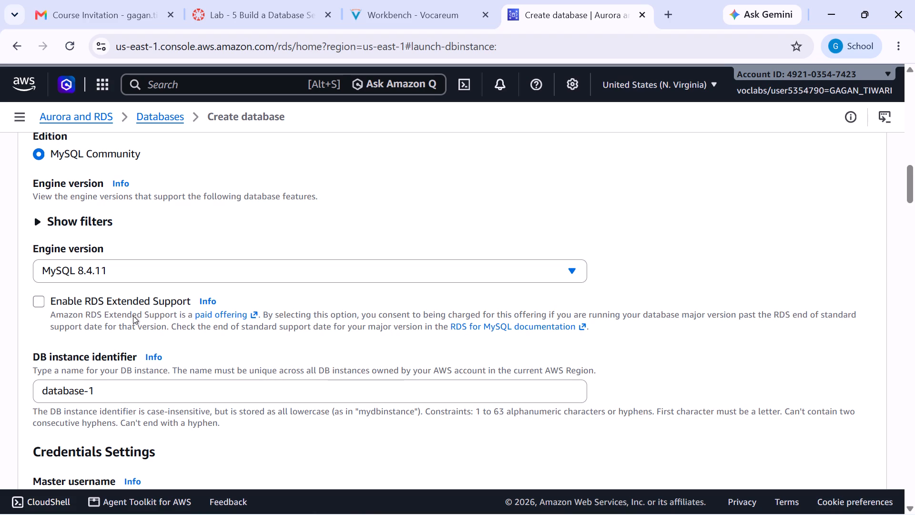
{"action": "scroll", "coordinate": [133, 316], "scroll_direction": "down", "scroll_amount": 3}
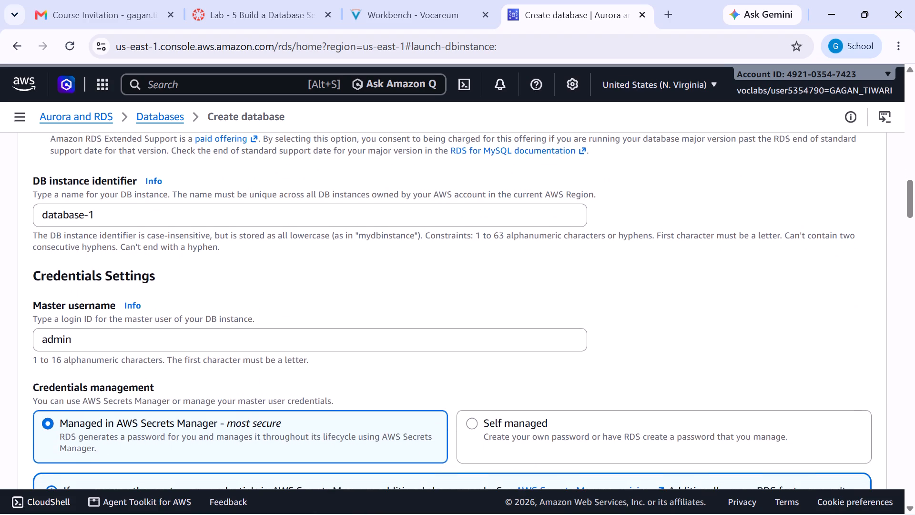
{"action": "scroll", "coordinate": [133, 316], "scroll_direction": "down", "scroll_amount": 4}
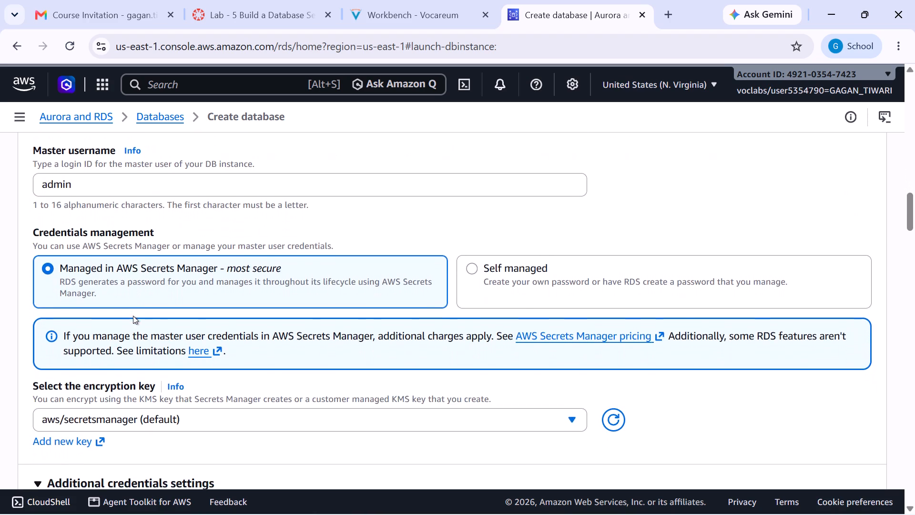
{"action": "scroll", "coordinate": [133, 316], "scroll_direction": "down", "scroll_amount": 2}
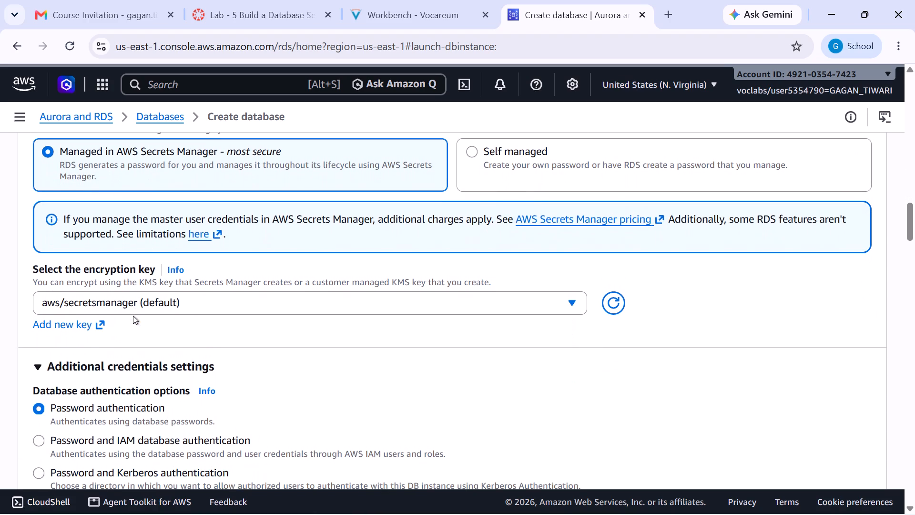
{"action": "left_click", "coordinate": [36, 369]}
{"action": "scroll", "coordinate": [36, 369], "scroll_direction": "down", "scroll_amount": 1}
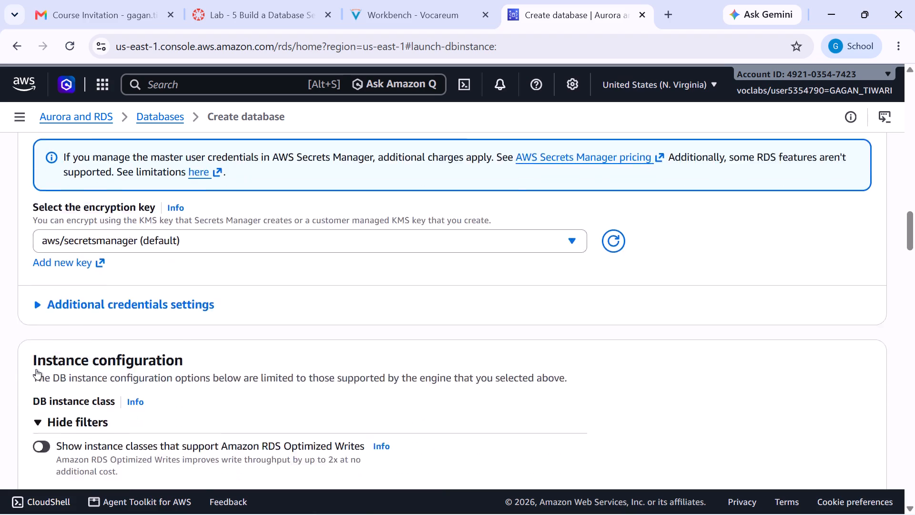
{"action": "scroll", "coordinate": [36, 369], "scroll_direction": "down", "scroll_amount": 1}
{"action": "left_click", "coordinate": [36, 369]}
Look over the remaining MySQL form sections through Additional configuration, review the chosen template, and return to Settings.
{"action": "scroll", "coordinate": [36, 369], "scroll_direction": "down", "scroll_amount": 1}
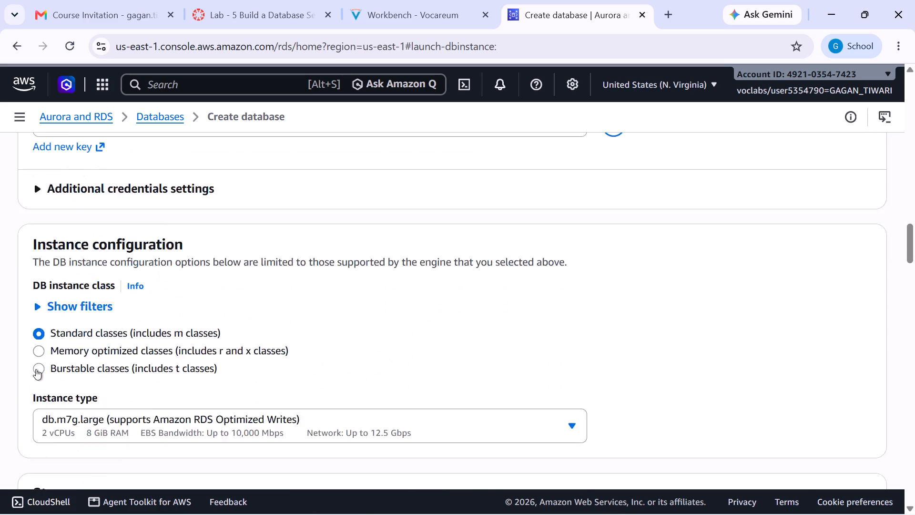
{"action": "scroll", "coordinate": [36, 369], "scroll_direction": "down", "scroll_amount": 9}
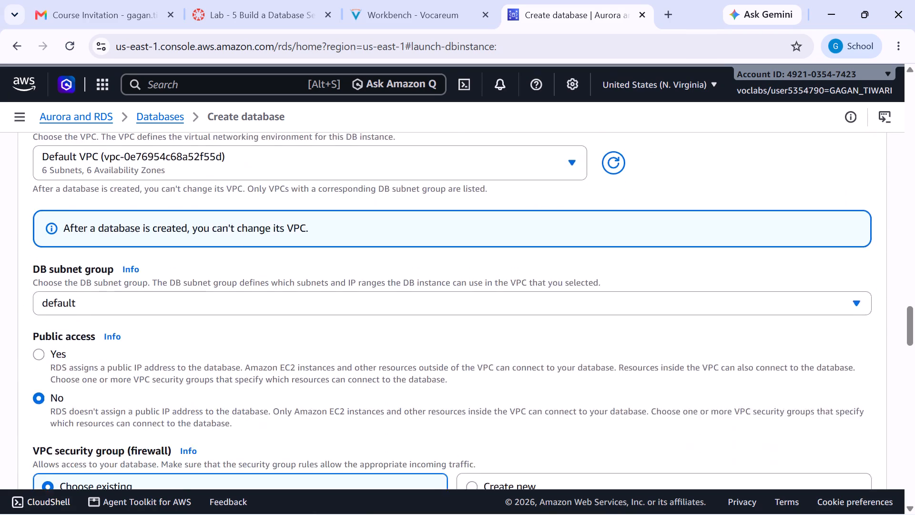
{"action": "scroll", "coordinate": [36, 369], "scroll_direction": "down", "scroll_amount": 13}
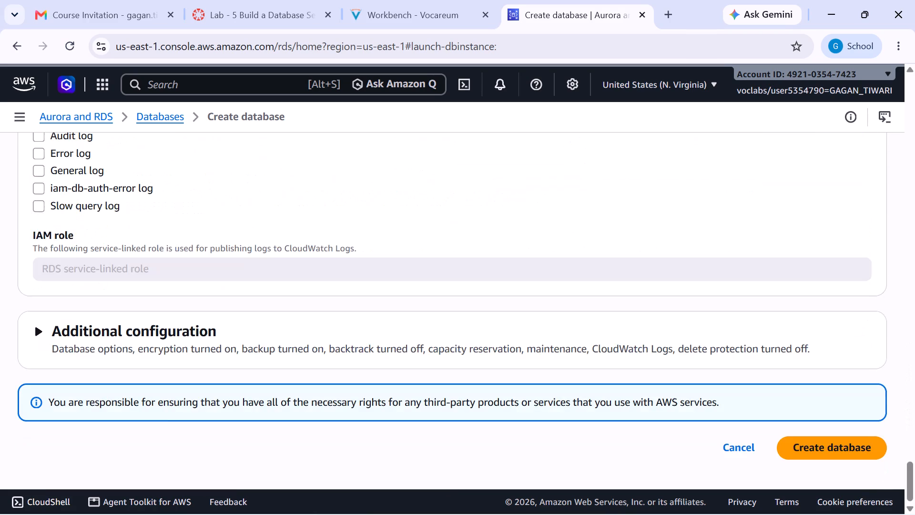
{"action": "scroll", "coordinate": [36, 369], "scroll_direction": "up", "scroll_amount": 10}
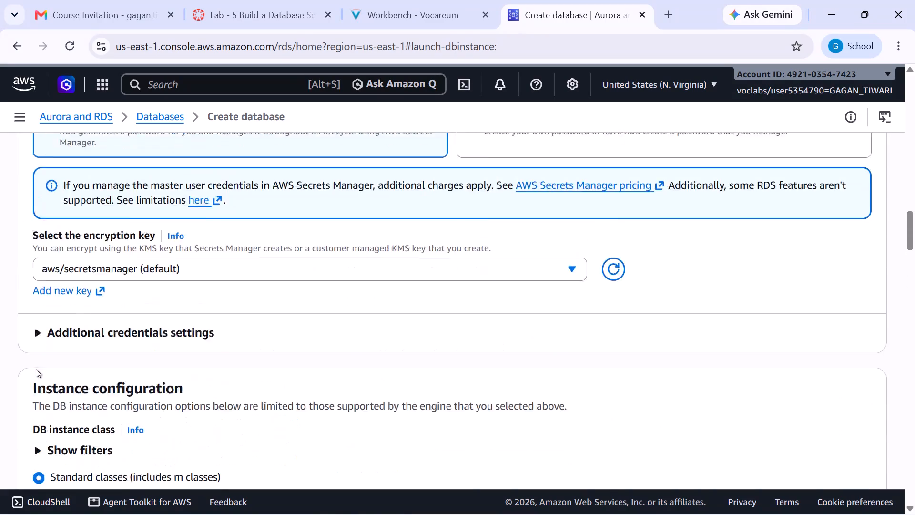
{"action": "scroll", "coordinate": [36, 369], "scroll_direction": "up", "scroll_amount": 7}
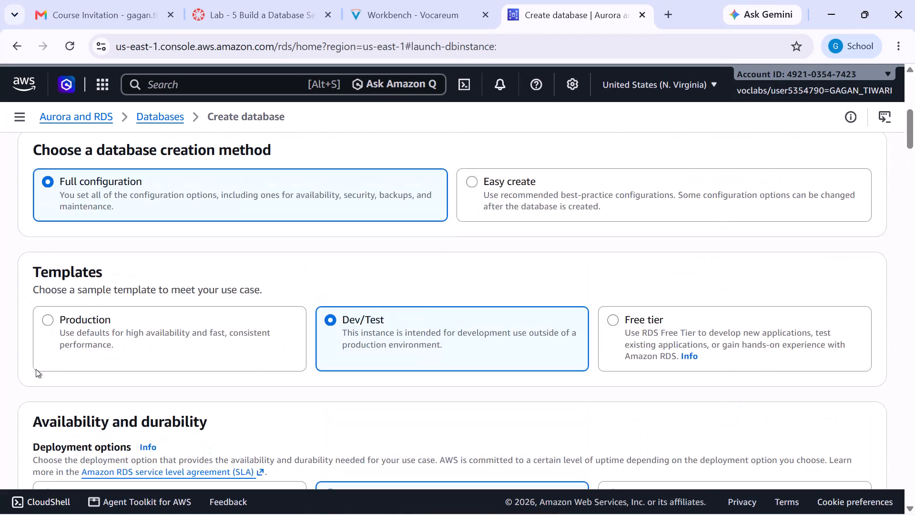
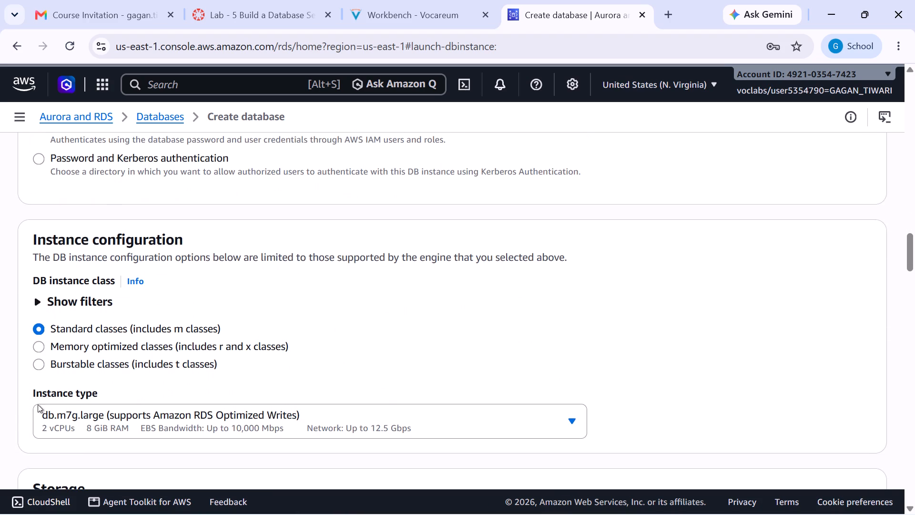
Choose burstable classes (includes t classes) as the DB instance class and expand the instance class filters.
{"action": "left_click", "coordinate": [37, 363]}
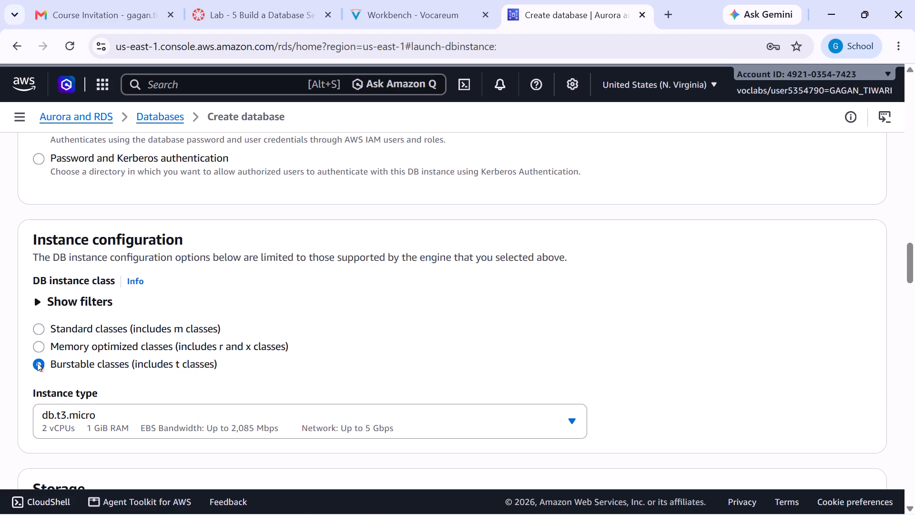
{"action": "left_click", "coordinate": [38, 302]}
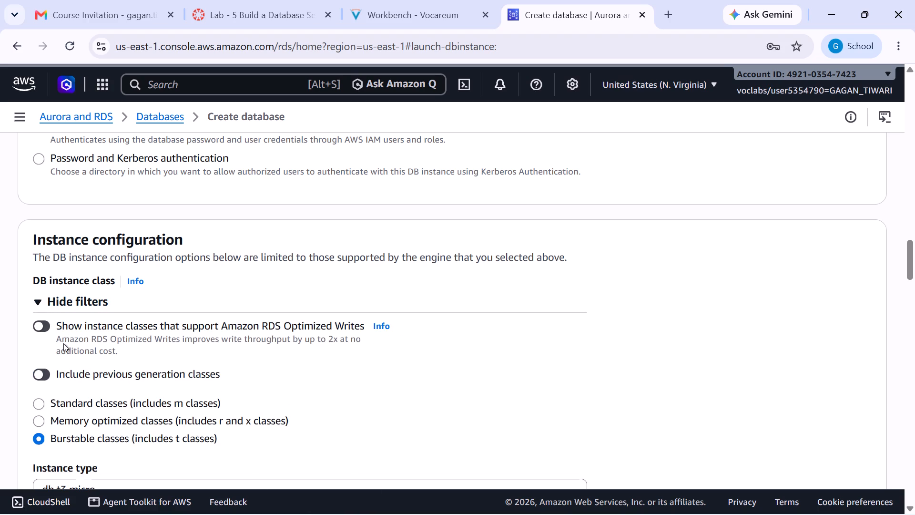
Set the allocated storage in the Storage section to 20 GiB.
{"action": "scroll", "coordinate": [63, 343], "scroll_direction": "down", "scroll_amount": 3}
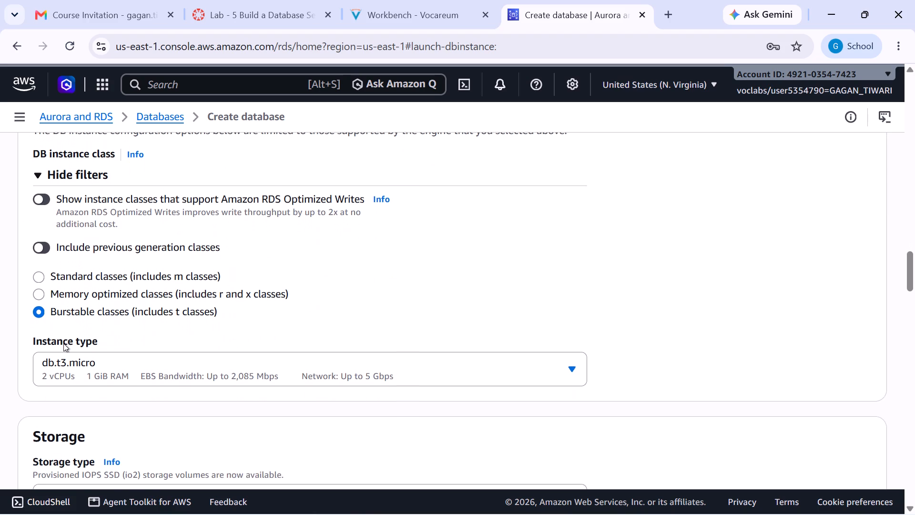
{"action": "scroll", "coordinate": [63, 343], "scroll_direction": "down", "scroll_amount": 1}
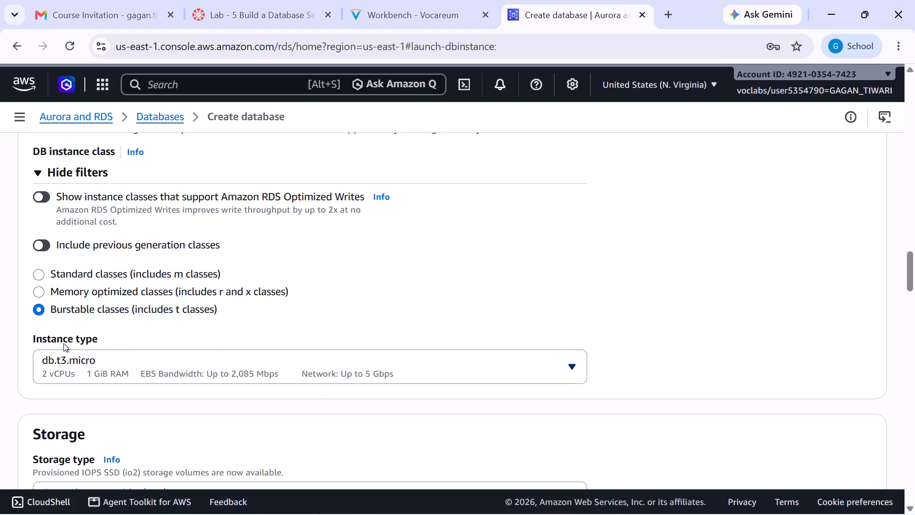
{"action": "scroll", "coordinate": [63, 343], "scroll_direction": "down", "scroll_amount": 3}
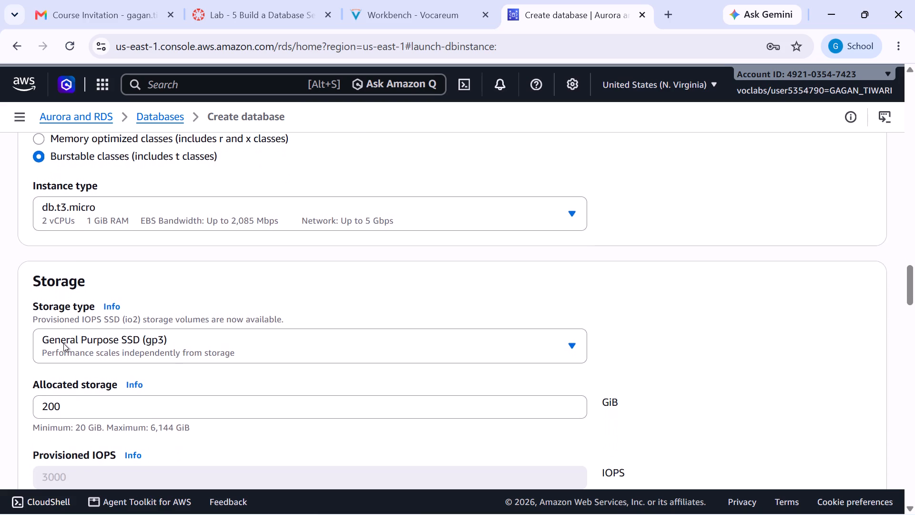
{"action": "scroll", "coordinate": [63, 343], "scroll_direction": "down", "scroll_amount": 2}
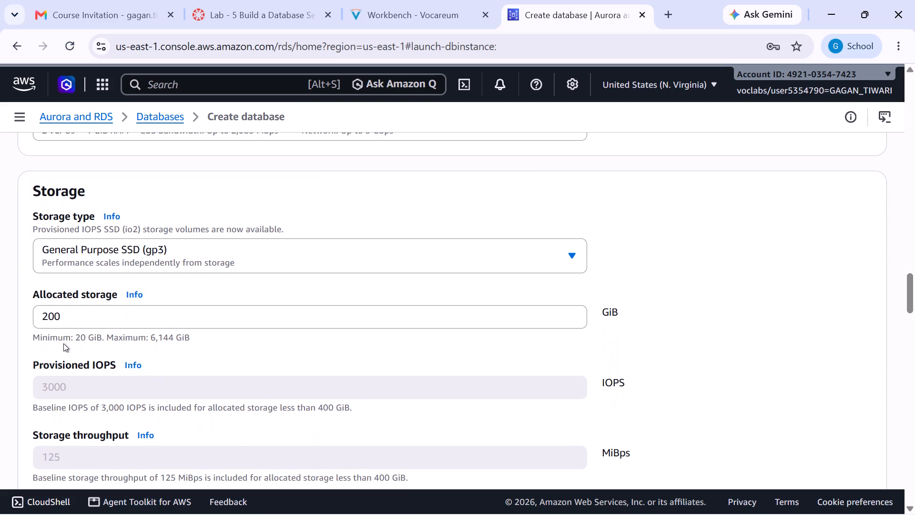
{"action": "left_click", "coordinate": [73, 319]}
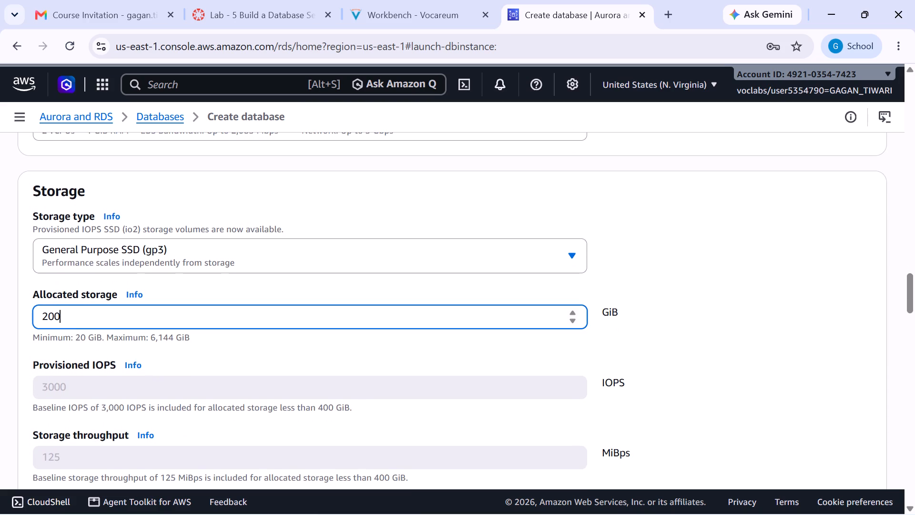
{"action": "key", "text": "BackSpace"}
Choose Lab VPC as the virtual private cloud in the Connectivity section.
{"action": "scroll", "coordinate": [73, 319], "scroll_direction": "down", "scroll_amount": 2}
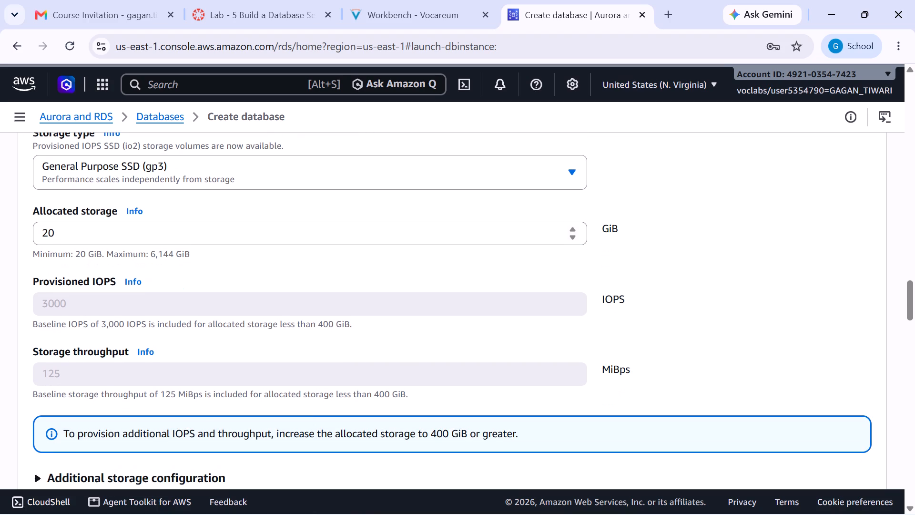
{"action": "scroll", "coordinate": [73, 319], "scroll_direction": "down", "scroll_amount": 2}
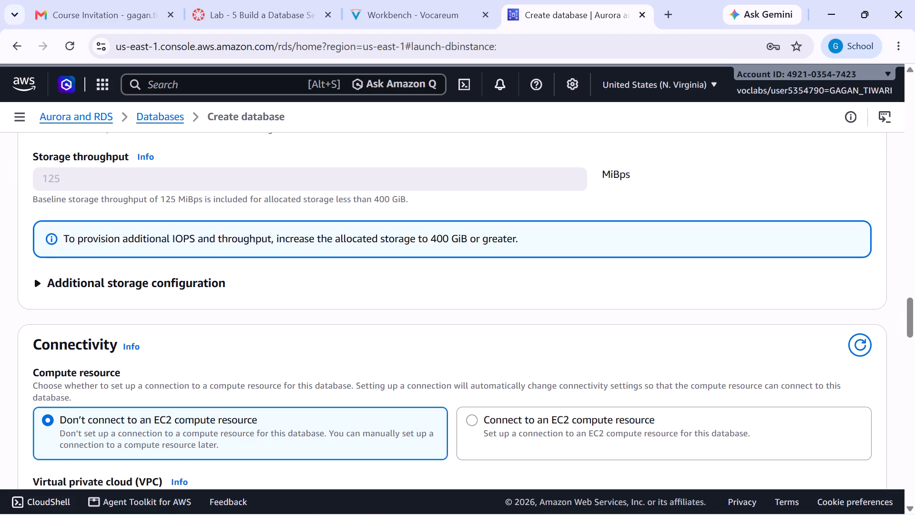
{"action": "scroll", "coordinate": [73, 319], "scroll_direction": "down", "scroll_amount": 4}
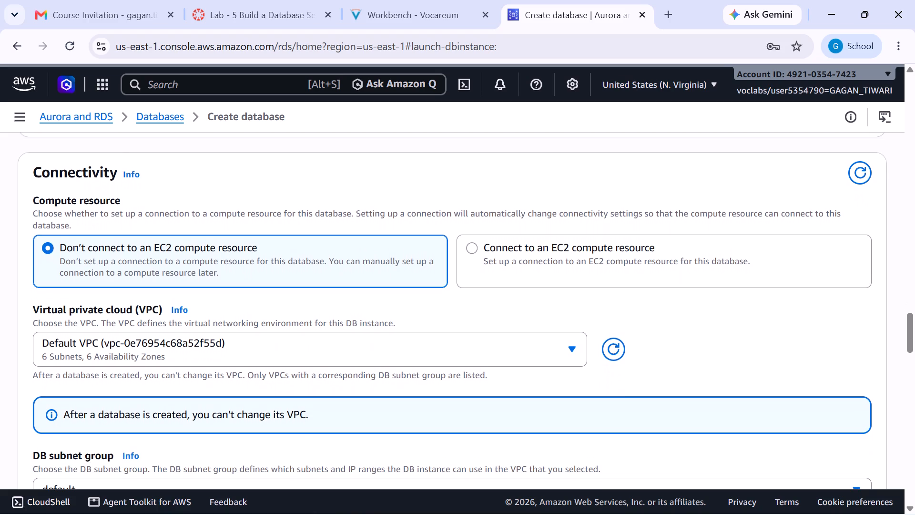
{"action": "scroll", "coordinate": [73, 319], "scroll_direction": "down", "scroll_amount": 1}
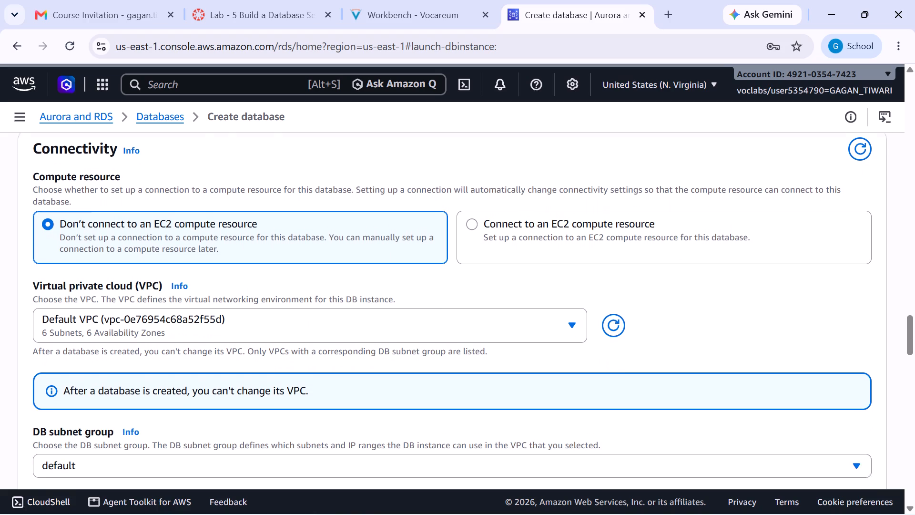
{"action": "scroll", "coordinate": [73, 319], "scroll_direction": "down", "scroll_amount": 1}
{"action": "left_click", "coordinate": [235, 303]}
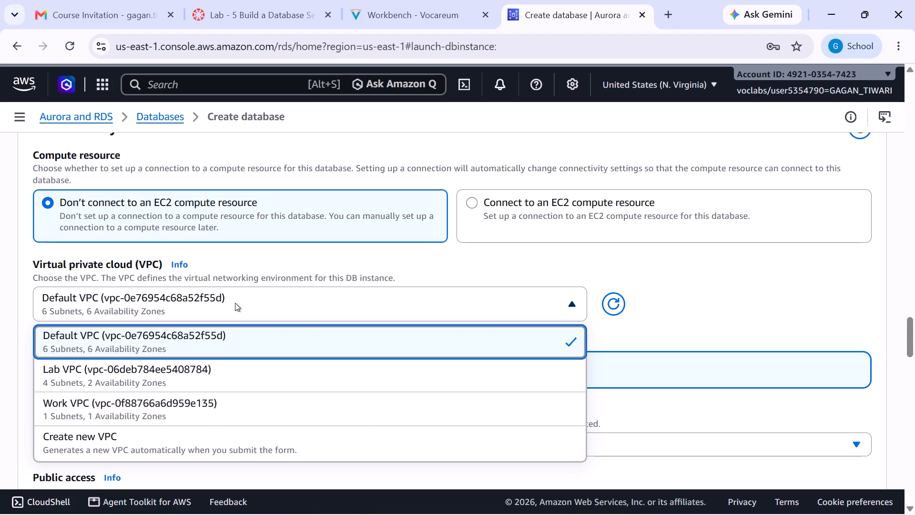
{"action": "left_click", "coordinate": [128, 377]}
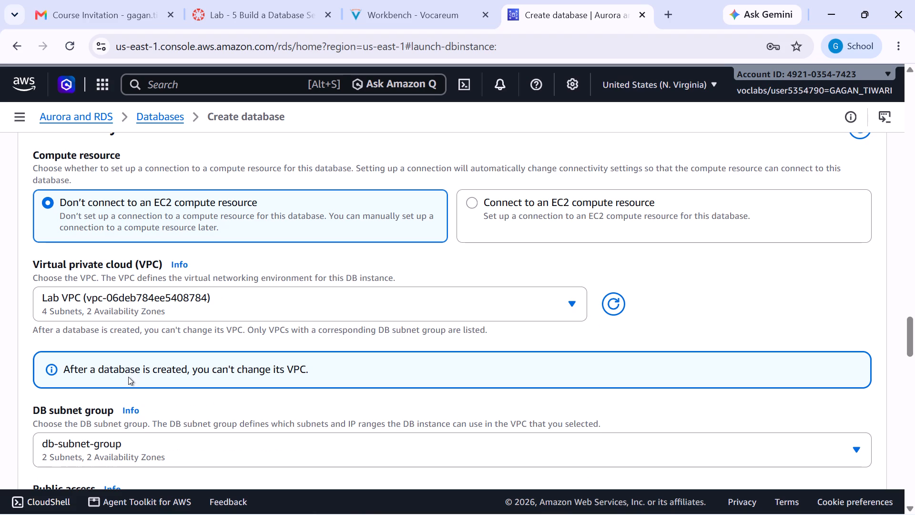
Assign only DB Security Group as the existing VPC security group, removing the default group.
{"action": "scroll", "coordinate": [128, 377], "scroll_direction": "down", "scroll_amount": 1}
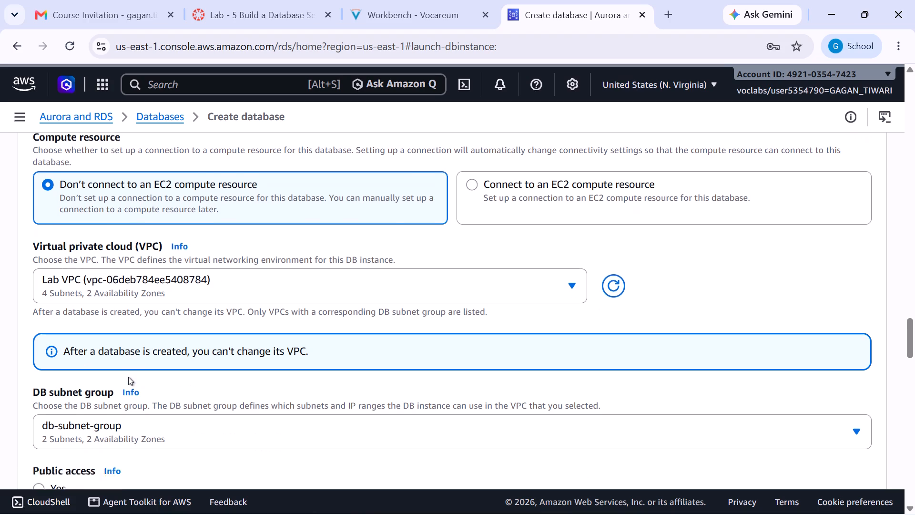
{"action": "scroll", "coordinate": [128, 377], "scroll_direction": "down", "scroll_amount": 2}
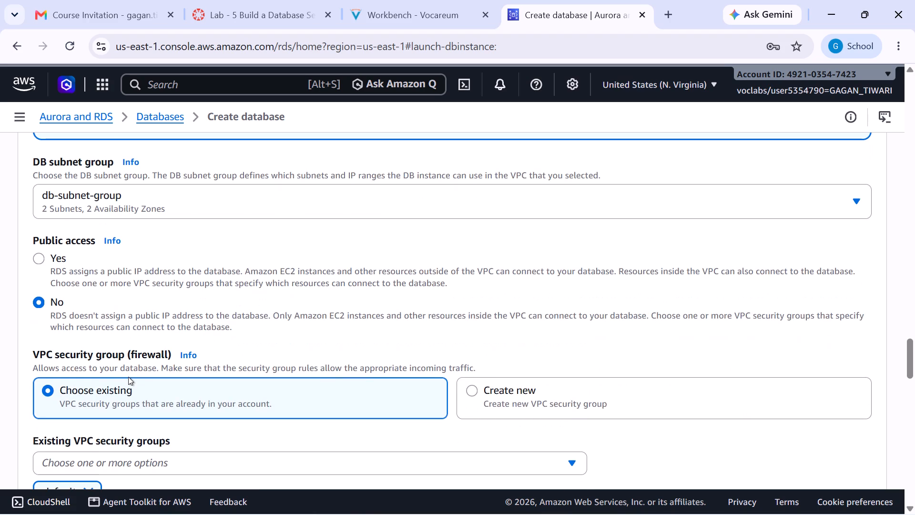
{"action": "scroll", "coordinate": [128, 377], "scroll_direction": "down", "scroll_amount": 1}
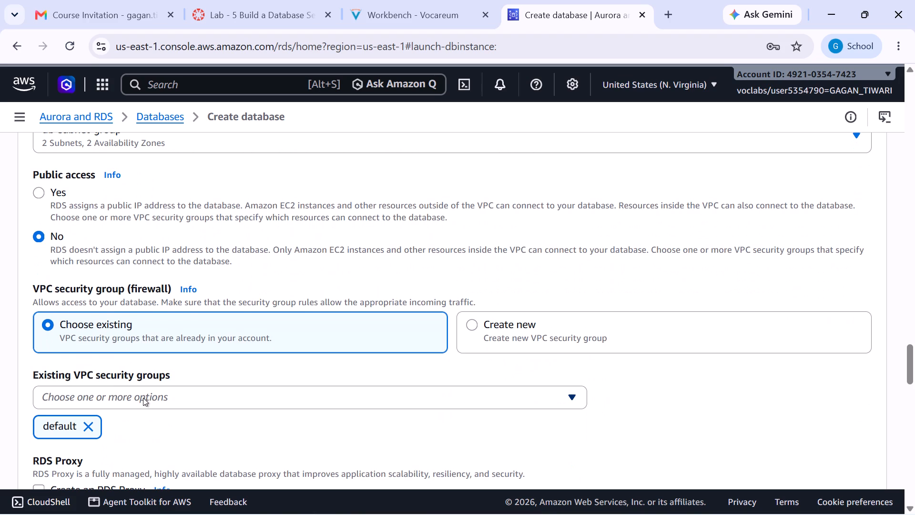
{"action": "left_click", "coordinate": [143, 398]}
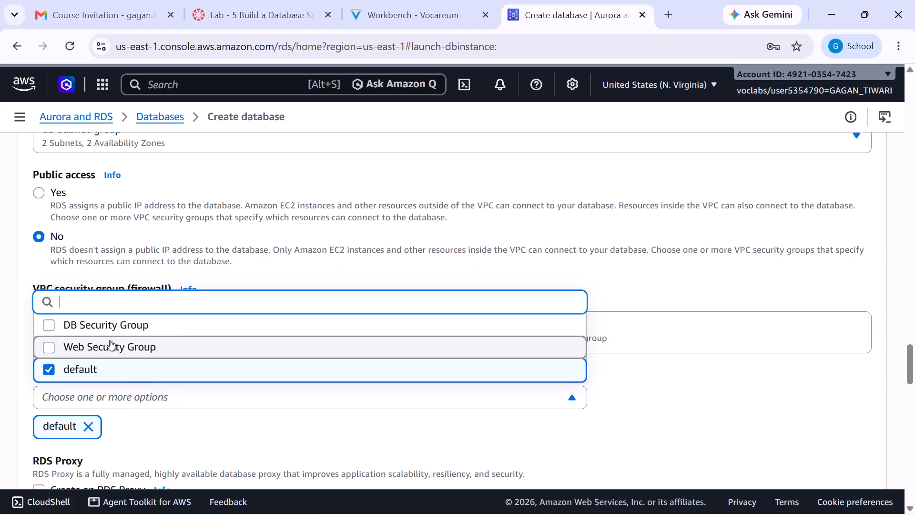
{"action": "left_click", "coordinate": [106, 323]}
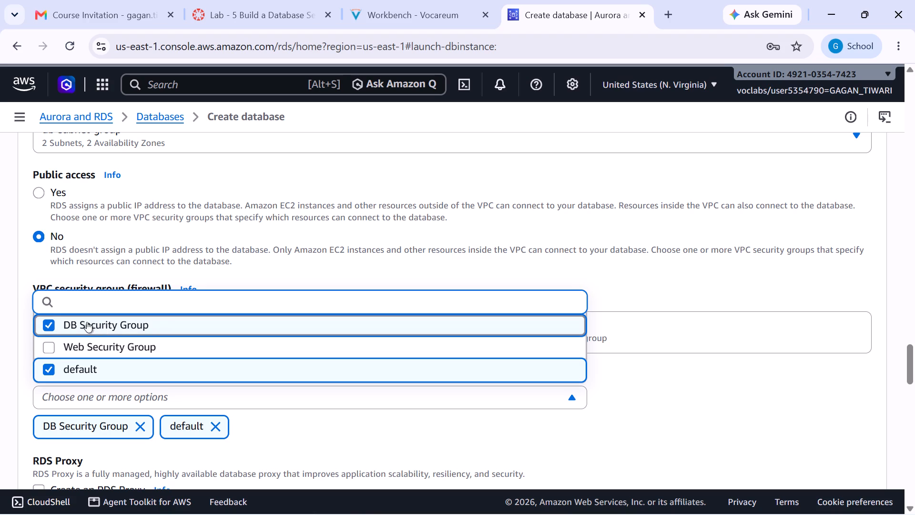
{"action": "left_click", "coordinate": [61, 326]}
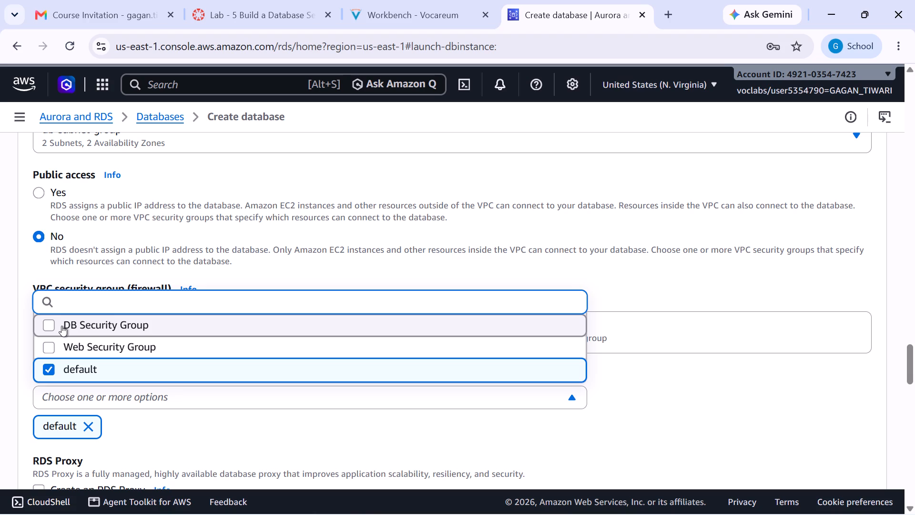
{"action": "left_click", "coordinate": [49, 323]}
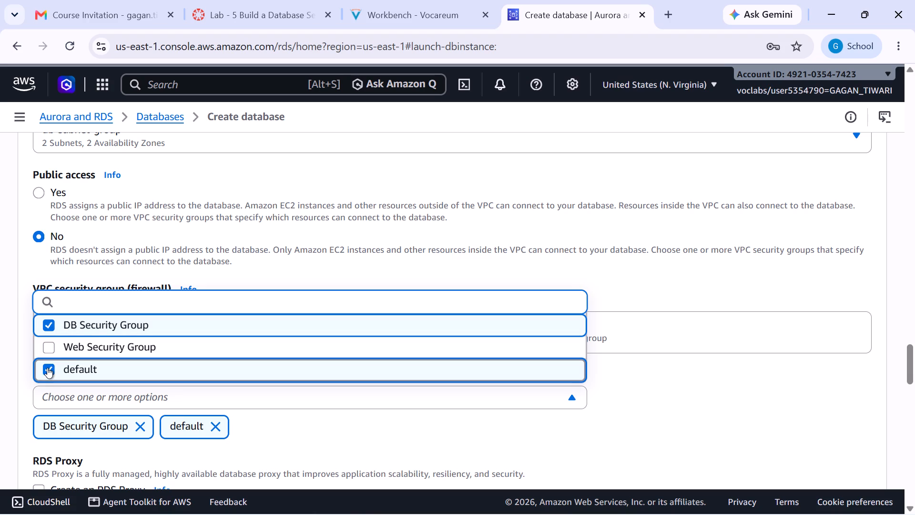
{"action": "left_click", "coordinate": [47, 368]}
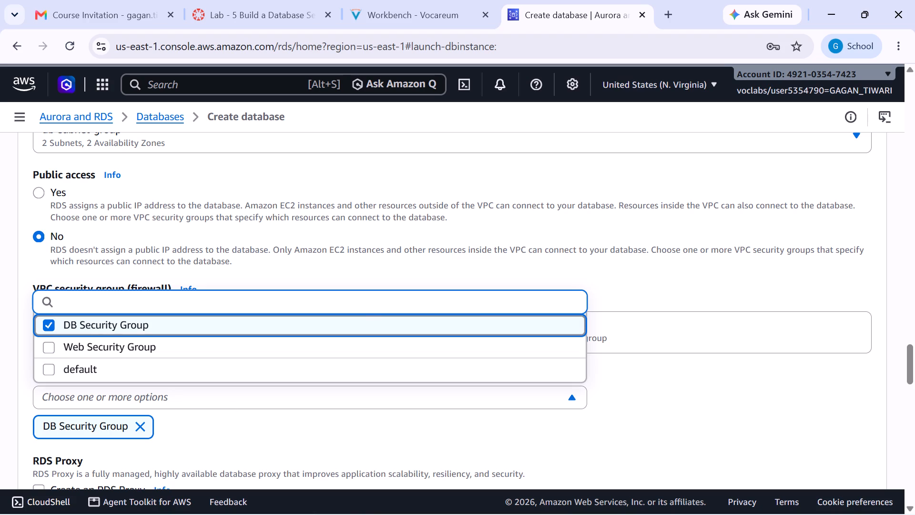
{"action": "left_click", "coordinate": [364, 323]}
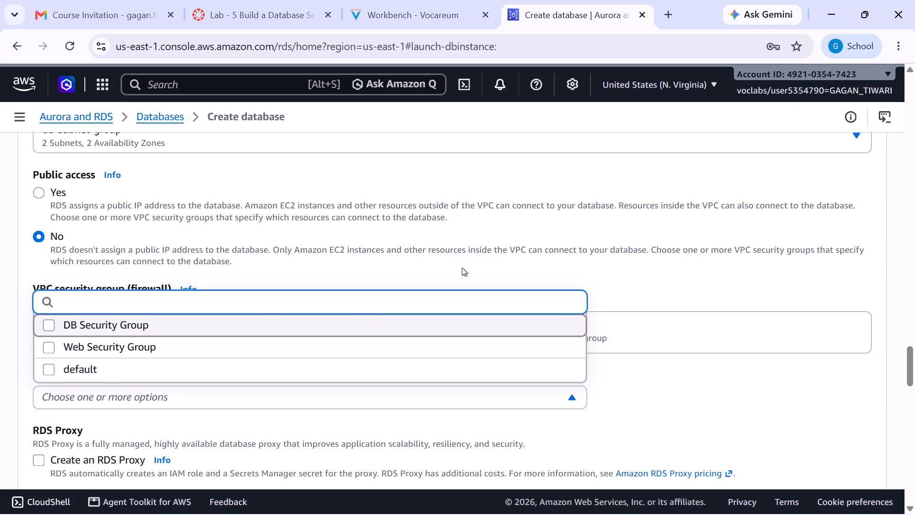
{"action": "left_click", "coordinate": [462, 266]}
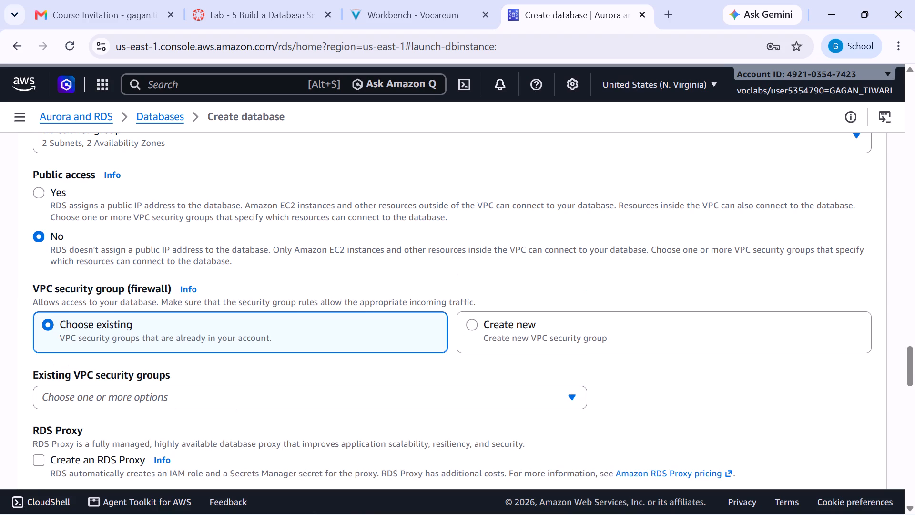
{"action": "left_click", "coordinate": [135, 325]}
{"action": "left_click", "coordinate": [254, 325]}
{"action": "left_click", "coordinate": [204, 393]}
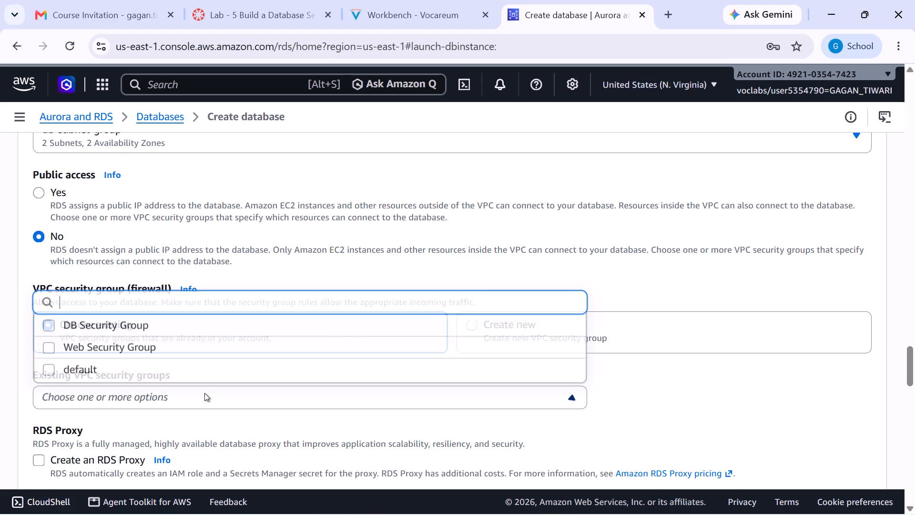
{"action": "left_click", "coordinate": [48, 322]}
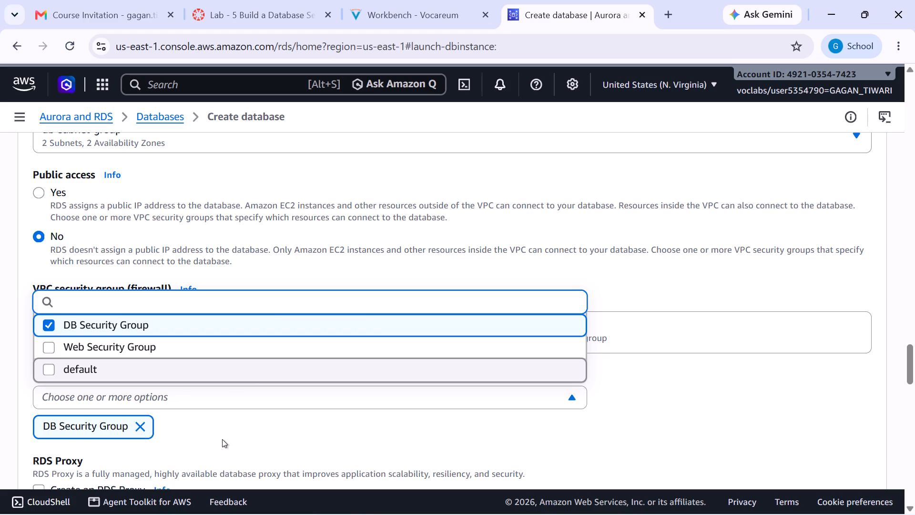
{"action": "left_click", "coordinate": [222, 439]}
Turn off Enhanced monitoring in the additional monitoring settings of the Monitoring section.
{"action": "scroll", "coordinate": [222, 439], "scroll_direction": "down", "scroll_amount": 1}
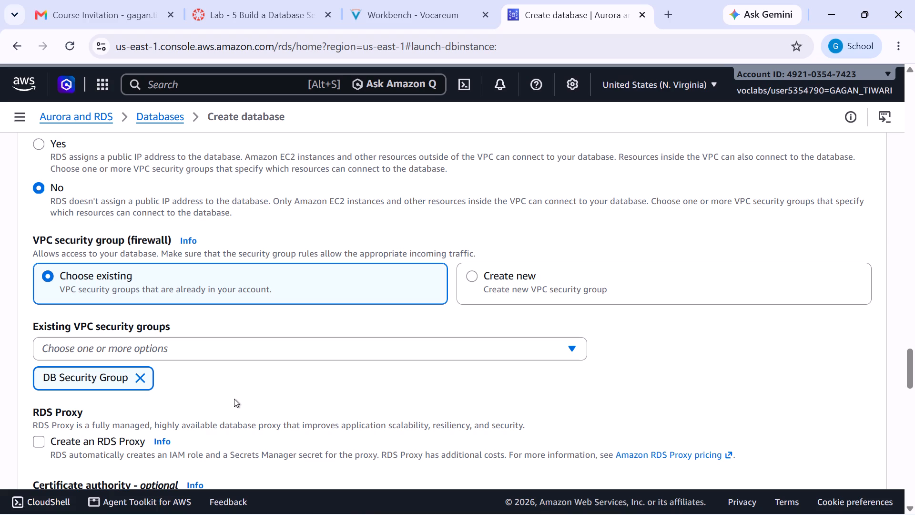
{"action": "scroll", "coordinate": [234, 399], "scroll_direction": "down", "scroll_amount": 4}
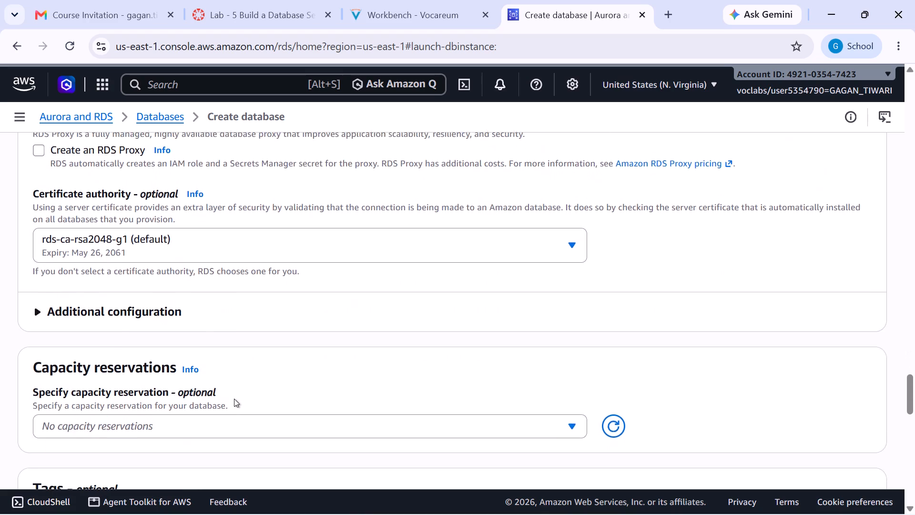
{"action": "scroll", "coordinate": [234, 399], "scroll_direction": "down", "scroll_amount": 2}
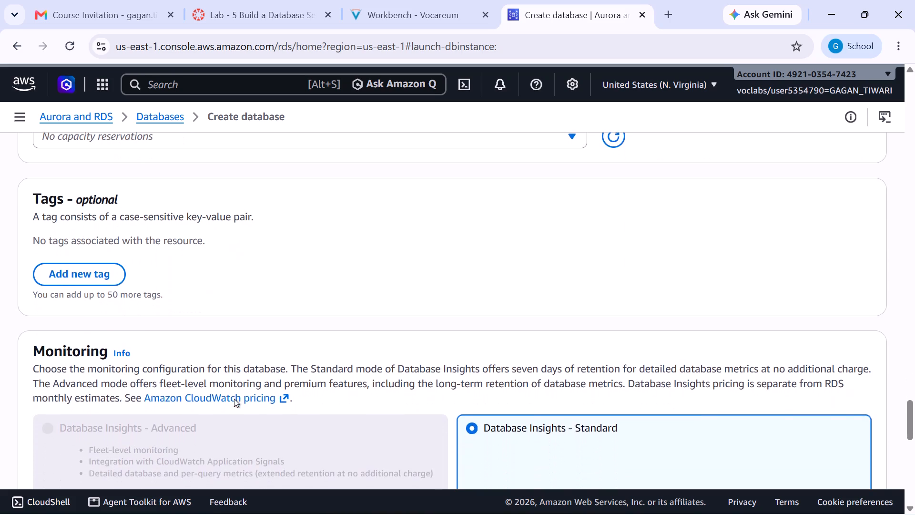
{"action": "scroll", "coordinate": [234, 399], "scroll_direction": "down", "scroll_amount": 5}
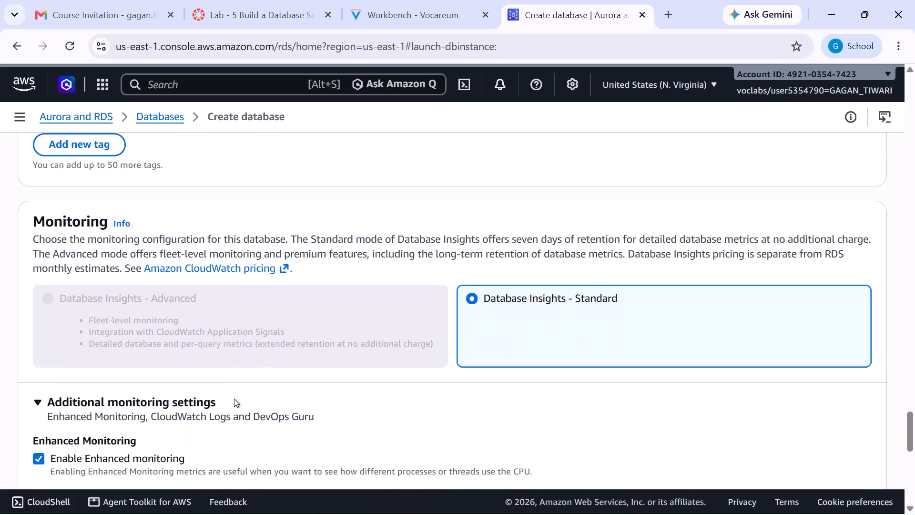
{"action": "scroll", "coordinate": [234, 399], "scroll_direction": "down", "scroll_amount": 1}
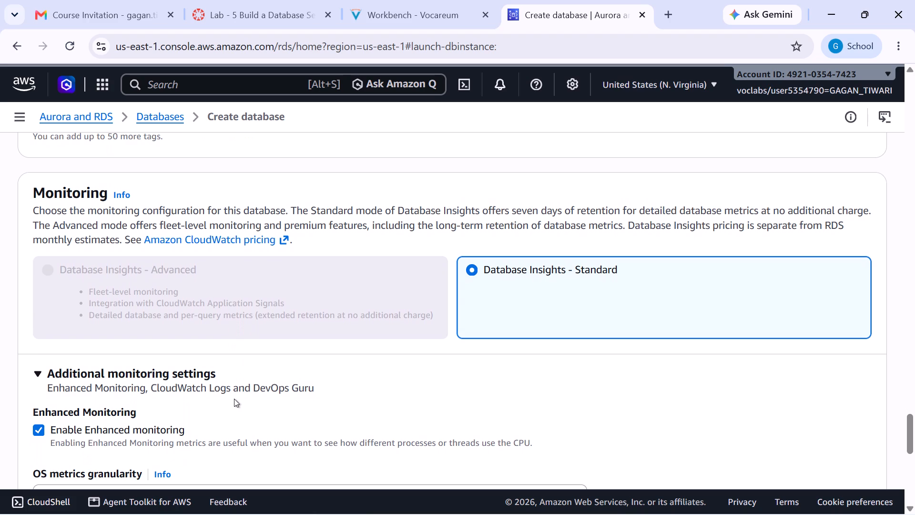
{"action": "scroll", "coordinate": [234, 399], "scroll_direction": "down", "scroll_amount": 2}
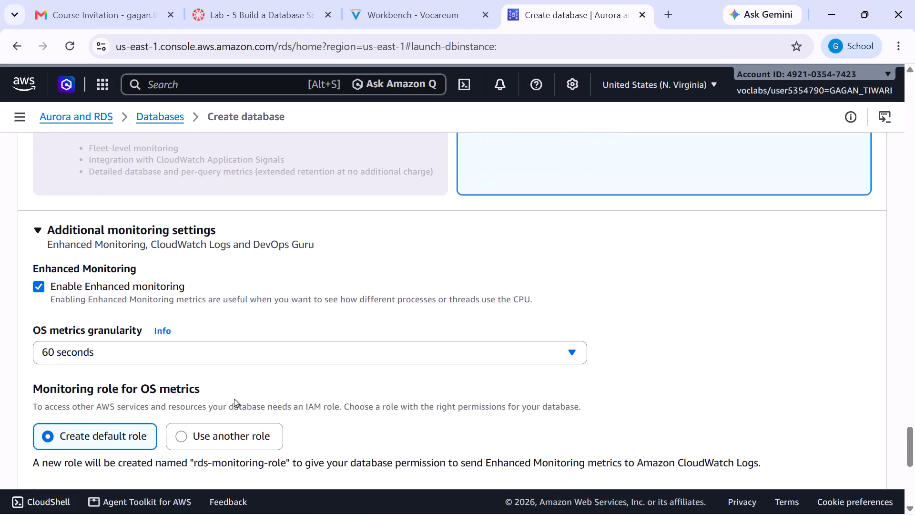
{"action": "left_click", "coordinate": [41, 290]}
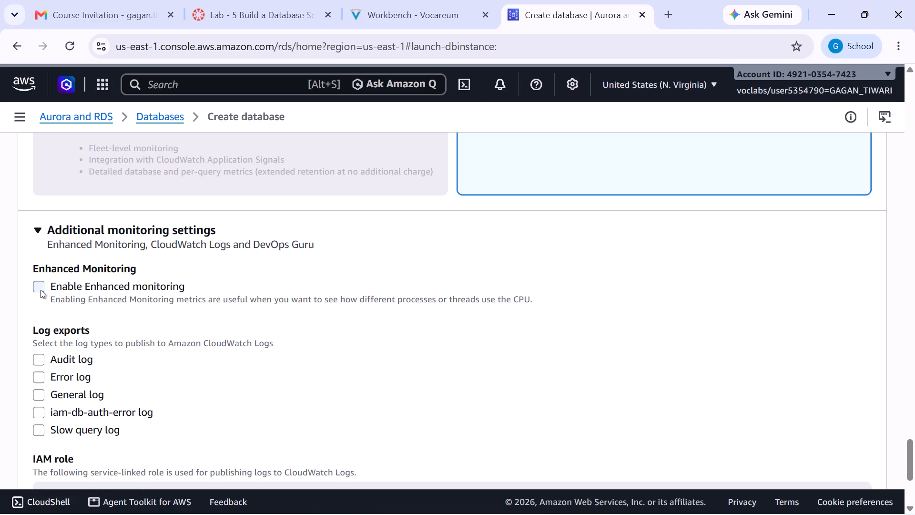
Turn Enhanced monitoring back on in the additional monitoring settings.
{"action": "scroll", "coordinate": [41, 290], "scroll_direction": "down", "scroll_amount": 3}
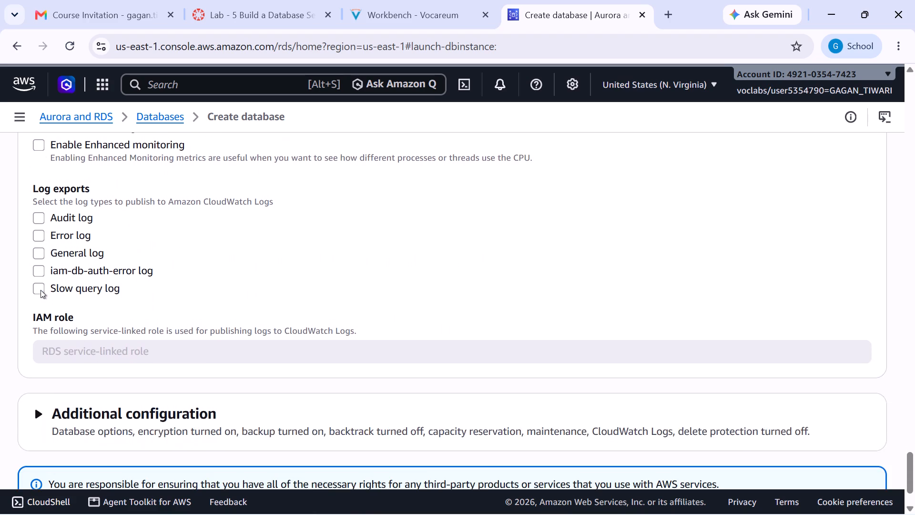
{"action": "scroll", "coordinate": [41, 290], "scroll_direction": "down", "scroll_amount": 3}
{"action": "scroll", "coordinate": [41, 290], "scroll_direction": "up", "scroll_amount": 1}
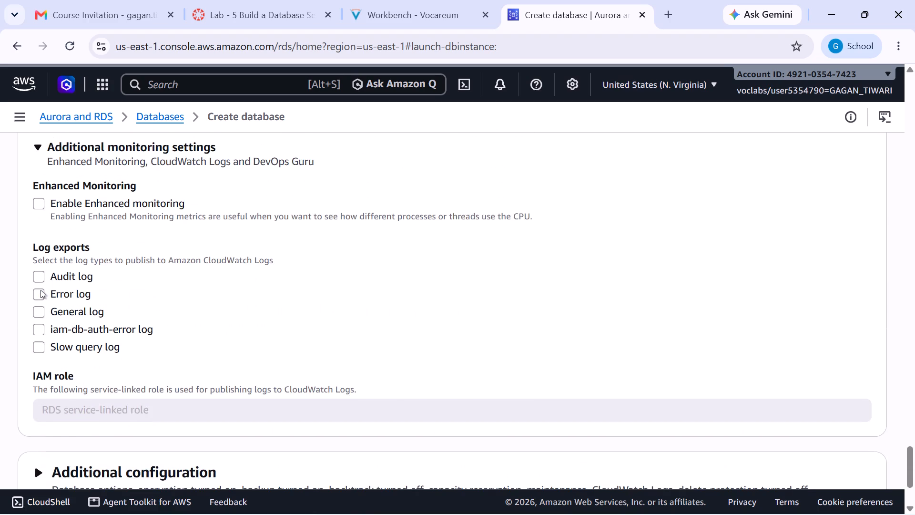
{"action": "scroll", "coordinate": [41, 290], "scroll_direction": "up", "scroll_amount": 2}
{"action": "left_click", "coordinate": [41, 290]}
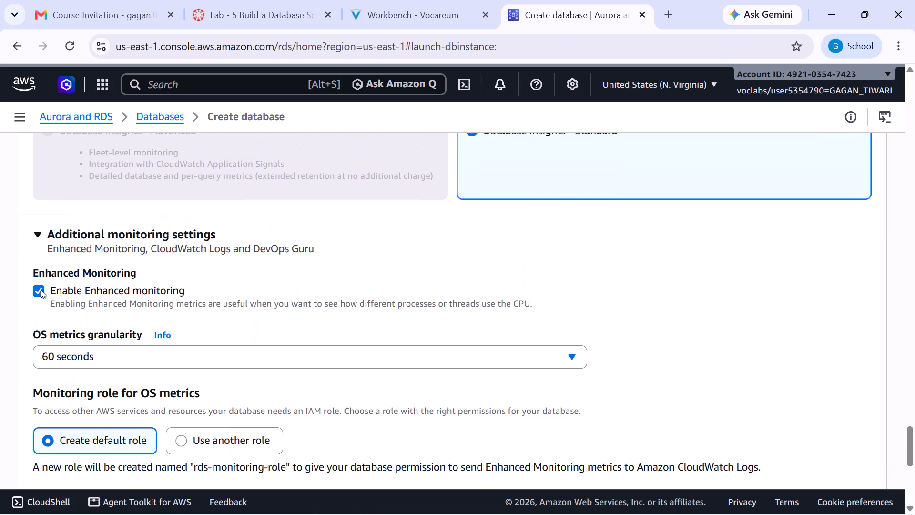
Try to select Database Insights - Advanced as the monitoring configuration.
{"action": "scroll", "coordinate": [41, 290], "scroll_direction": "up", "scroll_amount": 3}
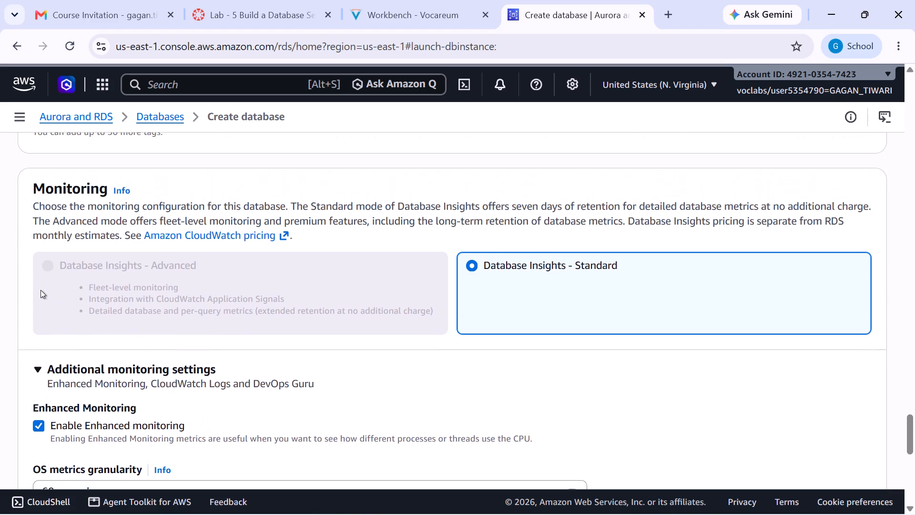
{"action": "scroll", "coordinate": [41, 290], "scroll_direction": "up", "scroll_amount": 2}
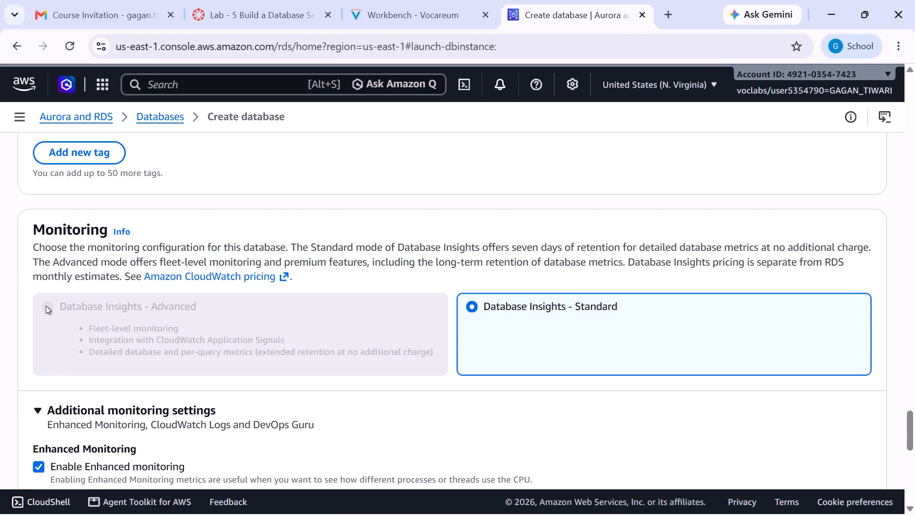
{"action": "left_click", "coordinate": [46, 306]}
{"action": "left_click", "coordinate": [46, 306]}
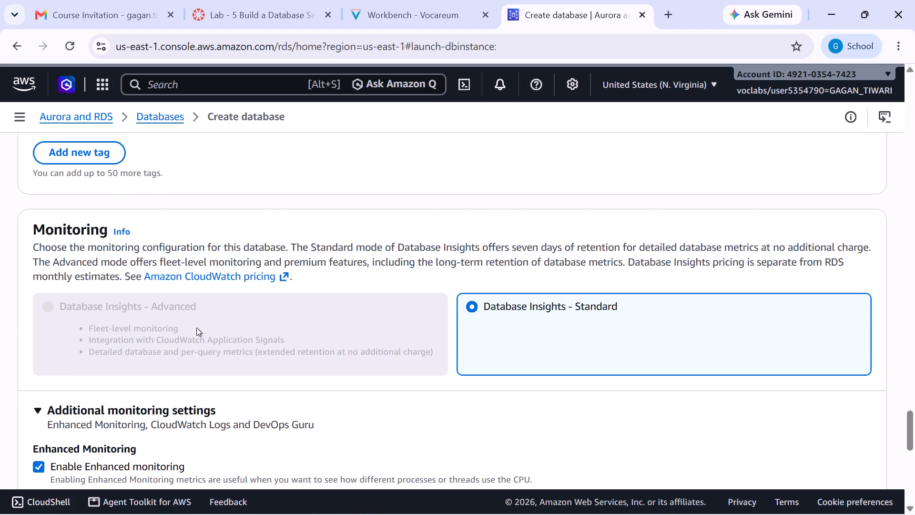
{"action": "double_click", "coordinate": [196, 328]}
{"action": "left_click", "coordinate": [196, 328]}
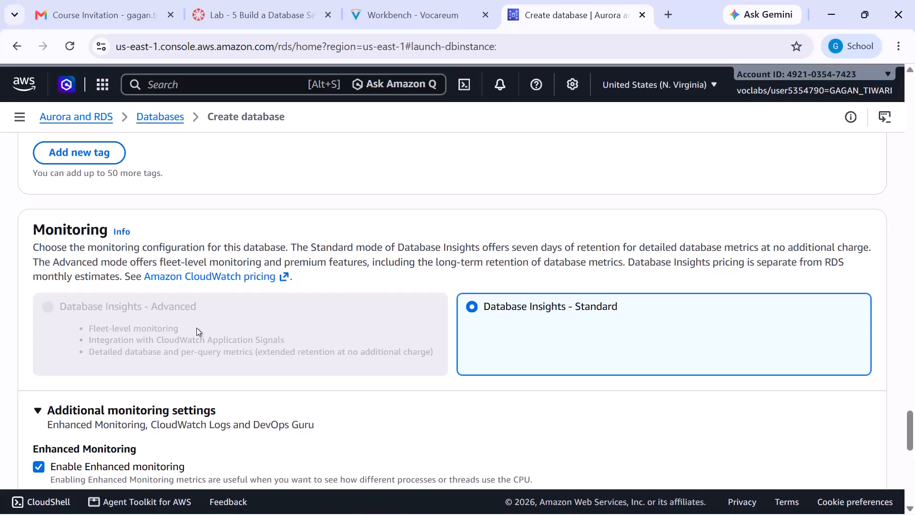
Review the tags, capacity reservation and Connectivity settings, and expand Connectivity's additional configuration to check the database port.
{"action": "scroll", "coordinate": [170, 275], "scroll_direction": "up", "scroll_amount": 3}
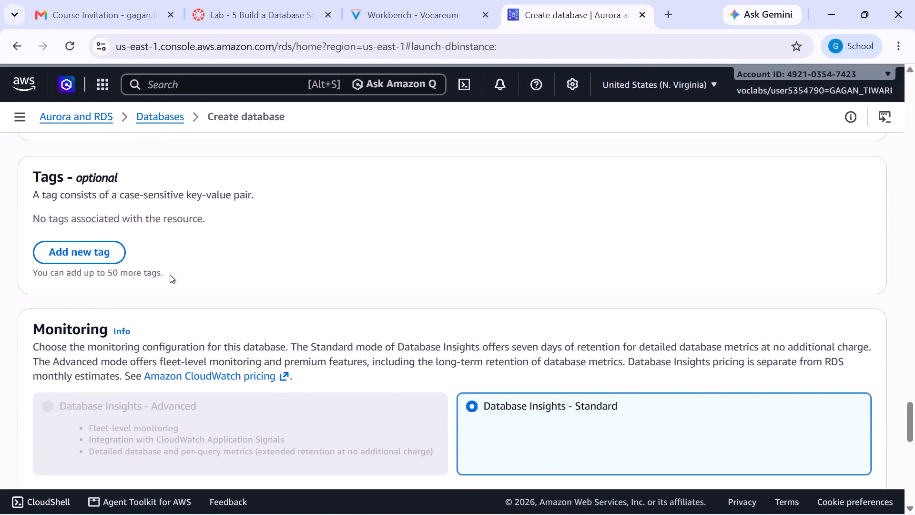
{"action": "scroll", "coordinate": [170, 275], "scroll_direction": "up", "scroll_amount": 3}
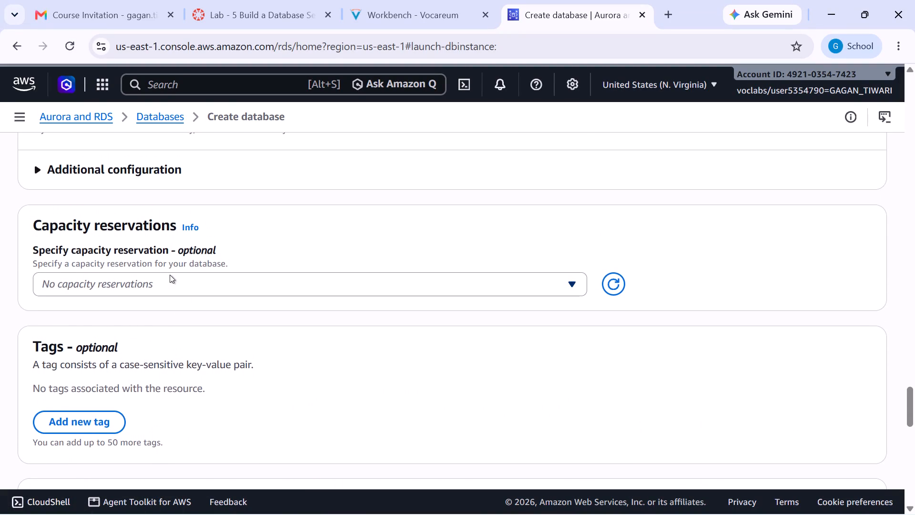
{"action": "scroll", "coordinate": [170, 275], "scroll_direction": "up", "scroll_amount": 3}
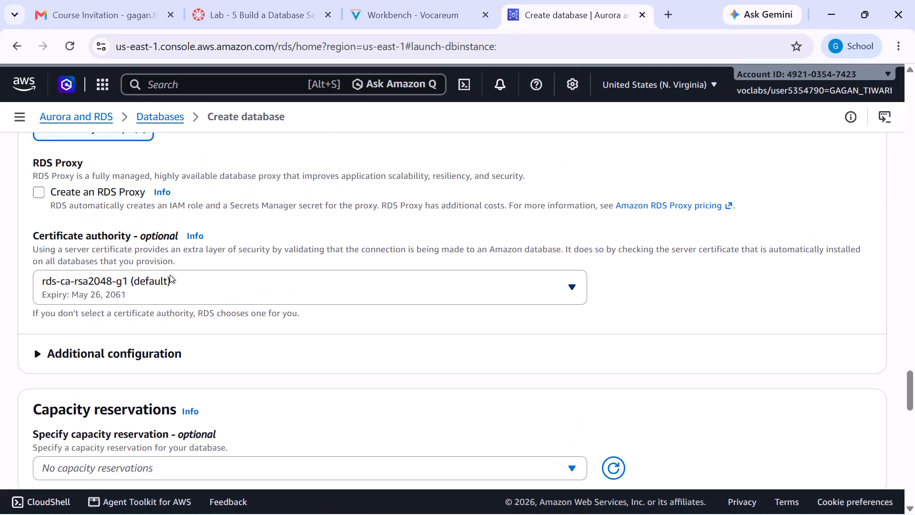
{"action": "scroll", "coordinate": [170, 275], "scroll_direction": "up", "scroll_amount": 4}
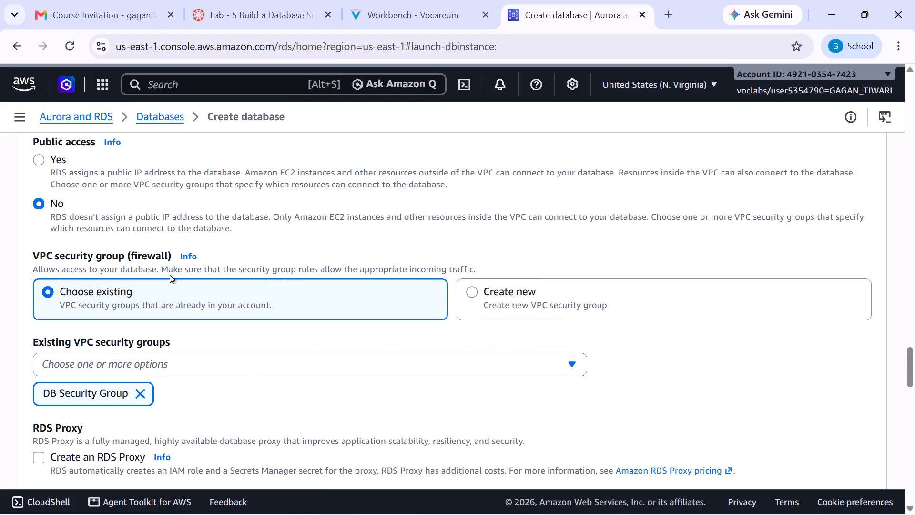
{"action": "scroll", "coordinate": [170, 275], "scroll_direction": "up", "scroll_amount": 1}
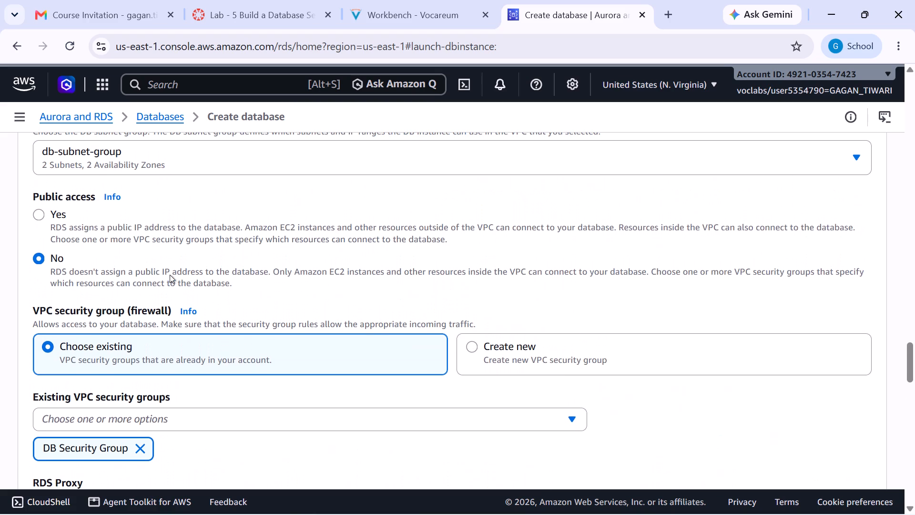
{"action": "scroll", "coordinate": [170, 275], "scroll_direction": "down", "scroll_amount": 4}
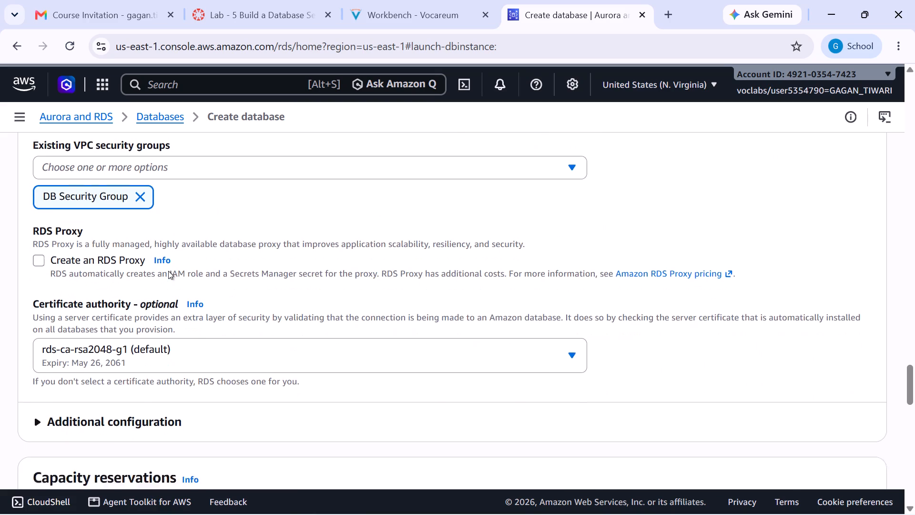
{"action": "scroll", "coordinate": [168, 271], "scroll_direction": "down", "scroll_amount": 2}
{"action": "left_click", "coordinate": [30, 358]}
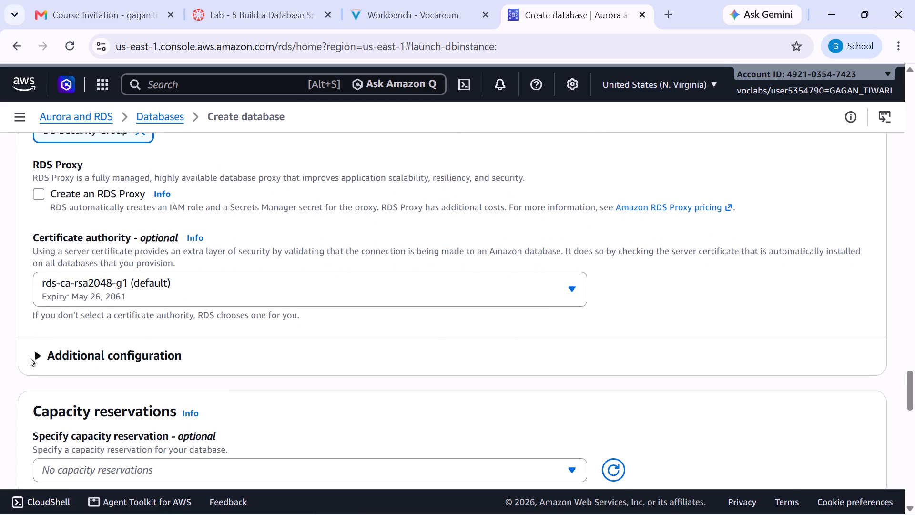
{"action": "left_click", "coordinate": [34, 354]}
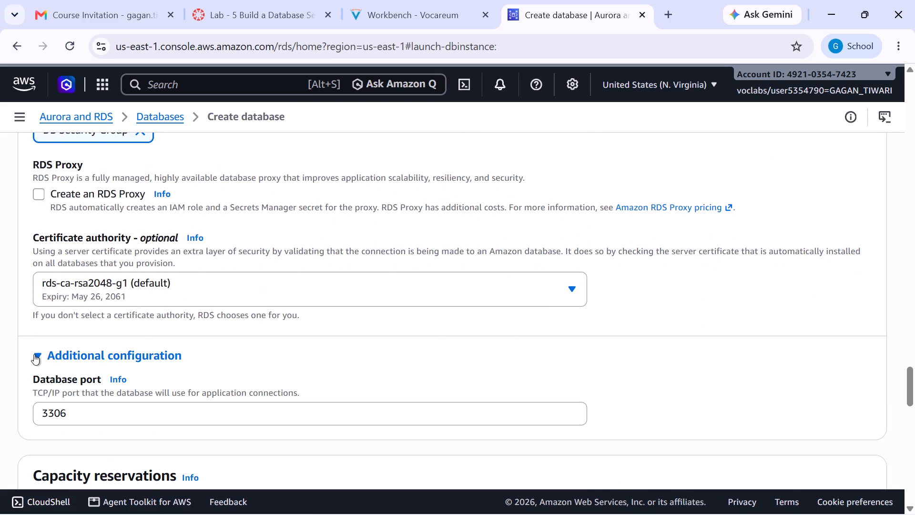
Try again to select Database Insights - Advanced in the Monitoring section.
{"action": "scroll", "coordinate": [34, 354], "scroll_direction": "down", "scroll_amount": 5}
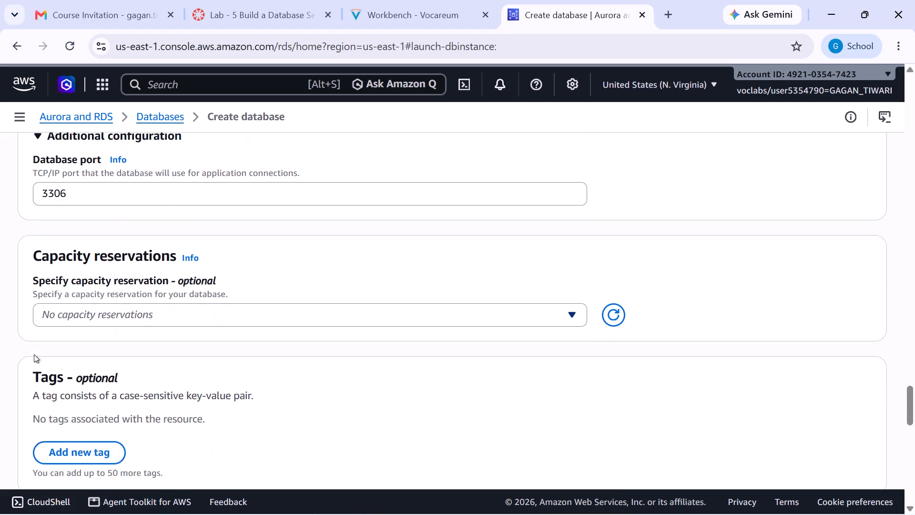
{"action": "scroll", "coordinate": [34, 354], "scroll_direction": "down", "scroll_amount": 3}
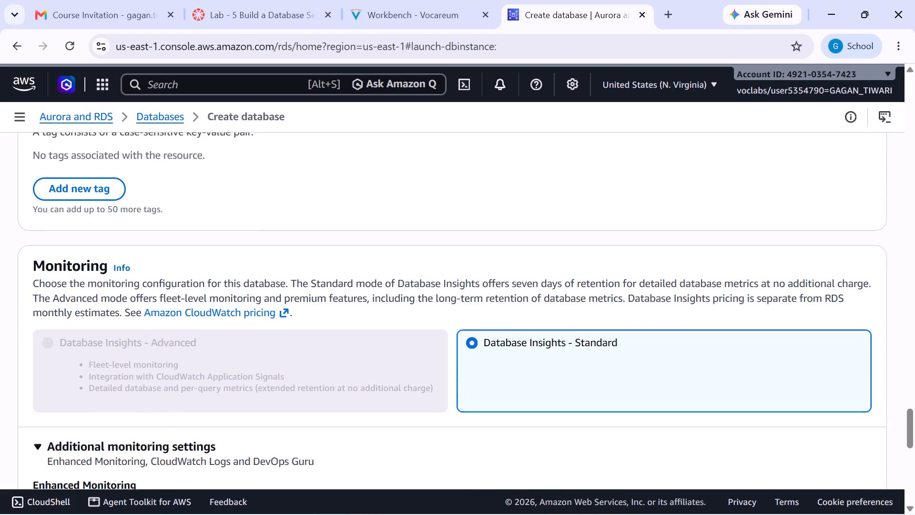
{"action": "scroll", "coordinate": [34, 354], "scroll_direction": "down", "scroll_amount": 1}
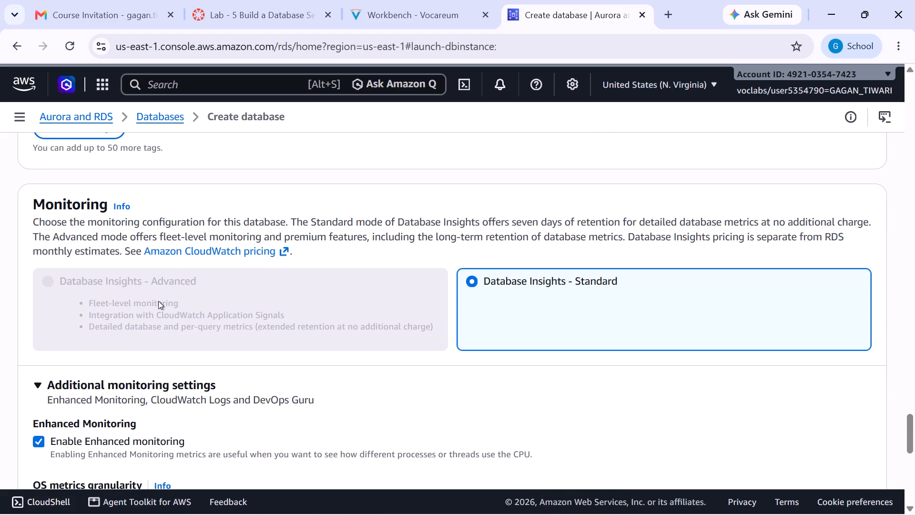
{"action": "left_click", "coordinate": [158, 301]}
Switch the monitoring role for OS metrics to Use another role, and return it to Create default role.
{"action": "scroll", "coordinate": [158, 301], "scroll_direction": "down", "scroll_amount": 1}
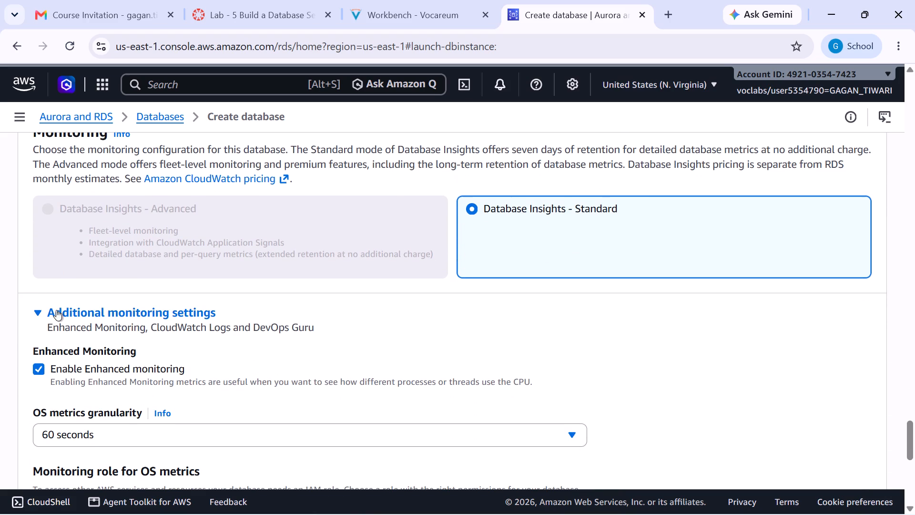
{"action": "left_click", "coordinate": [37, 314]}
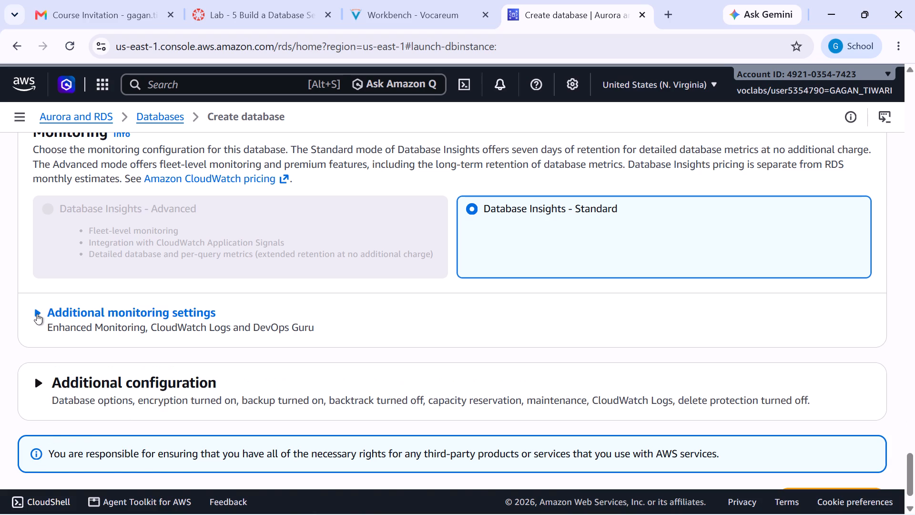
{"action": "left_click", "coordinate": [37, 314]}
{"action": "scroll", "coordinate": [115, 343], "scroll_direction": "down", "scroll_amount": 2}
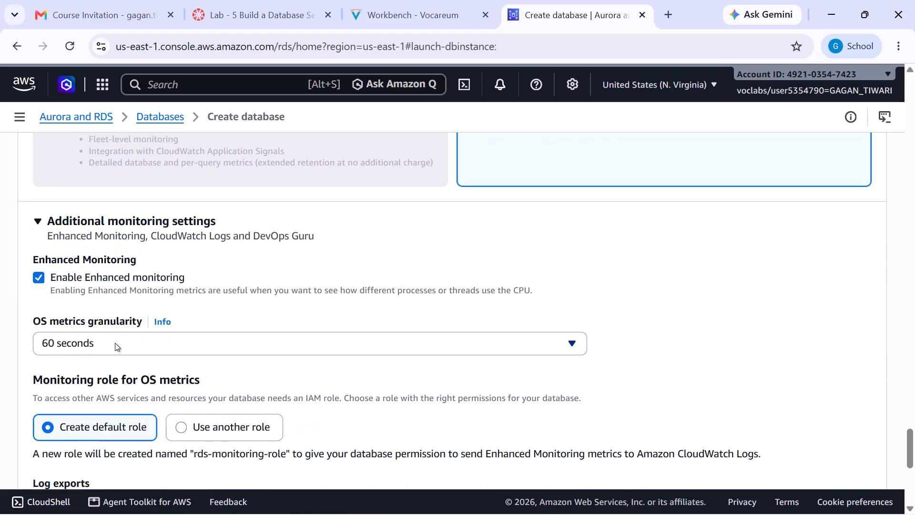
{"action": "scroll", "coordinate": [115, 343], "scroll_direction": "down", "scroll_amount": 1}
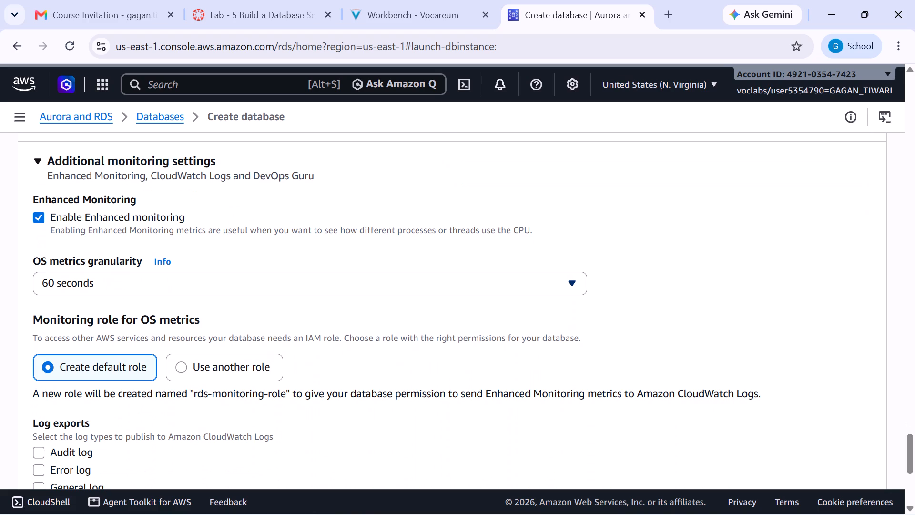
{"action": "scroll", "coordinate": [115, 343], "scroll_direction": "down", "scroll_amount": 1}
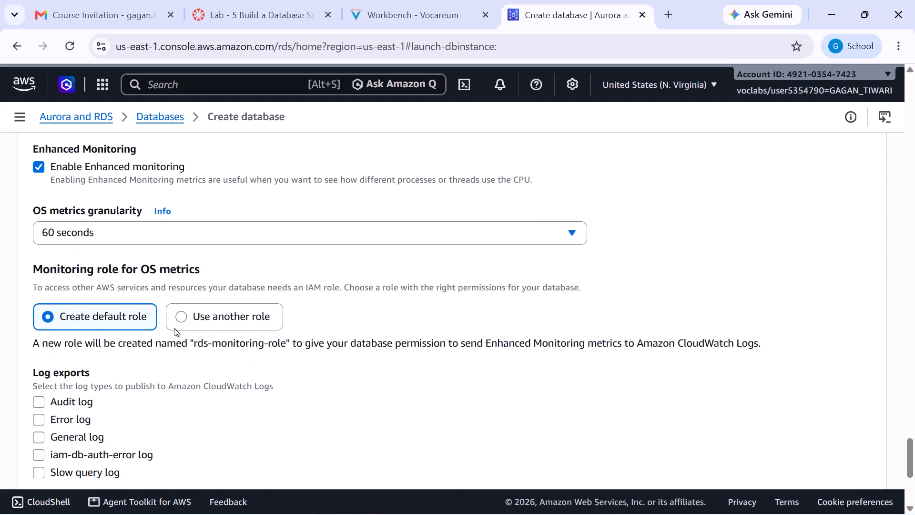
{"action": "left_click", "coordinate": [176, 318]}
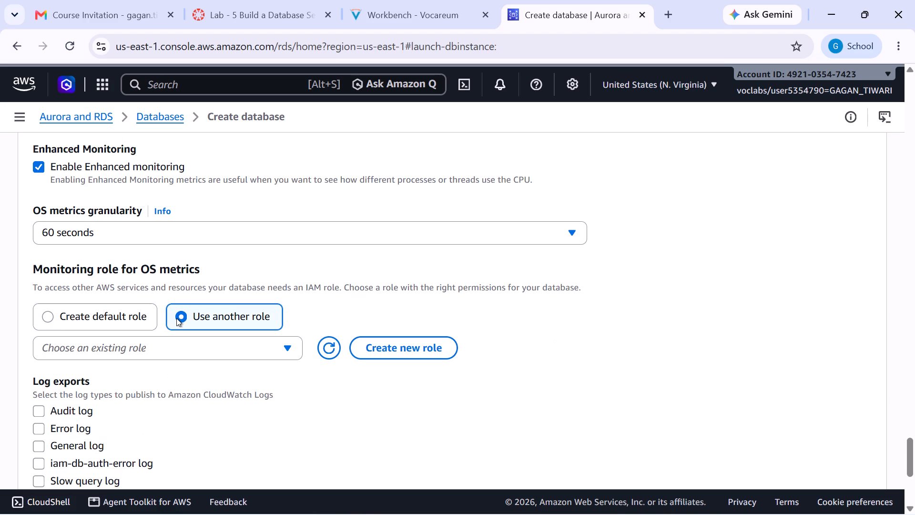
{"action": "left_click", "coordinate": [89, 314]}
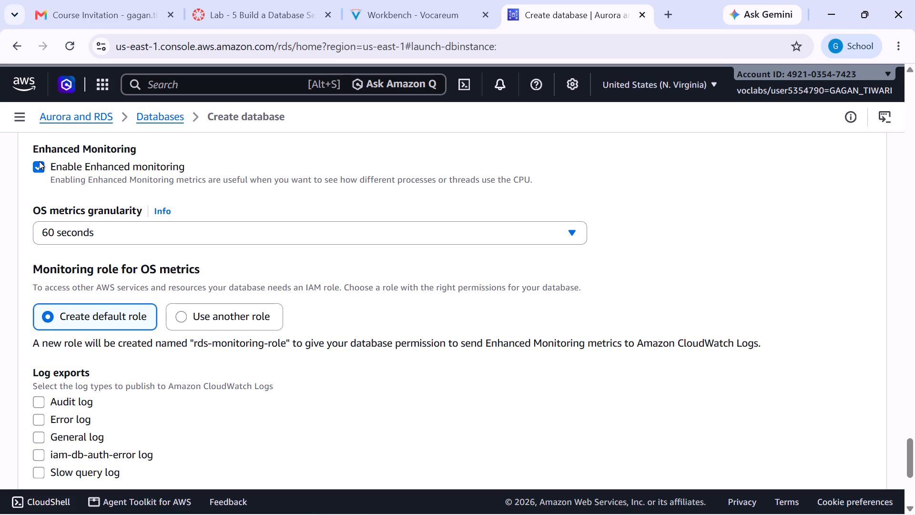
Turn off Enhanced monitoring in the additional monitoring settings, leaving every log export unselected.
{"action": "scroll", "coordinate": [39, 161], "scroll_direction": "down", "scroll_amount": 4}
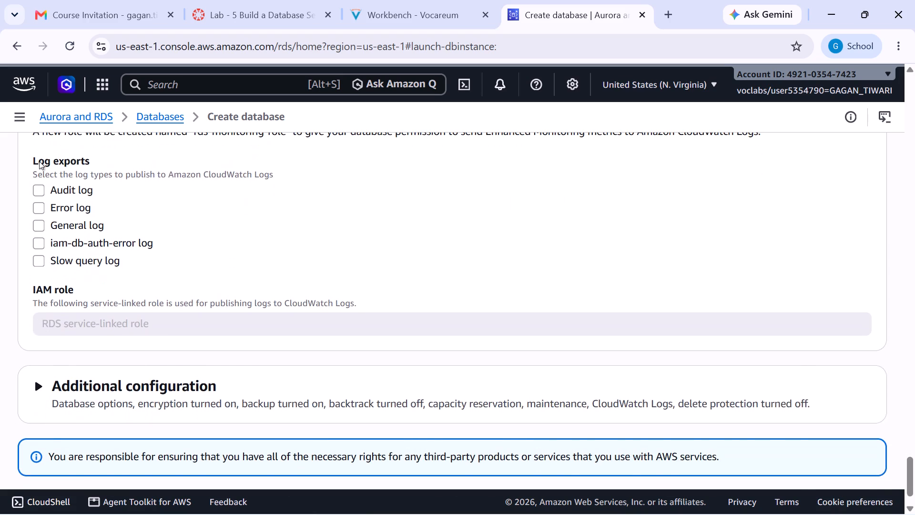
{"action": "scroll", "coordinate": [39, 161], "scroll_direction": "up", "scroll_amount": 5}
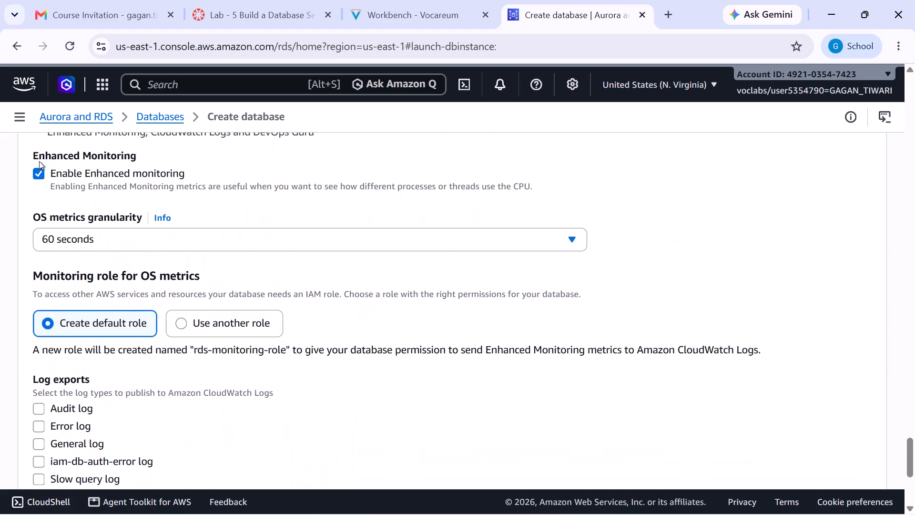
{"action": "scroll", "coordinate": [39, 161], "scroll_direction": "up", "scroll_amount": 1}
{"action": "left_click", "coordinate": [36, 173]}
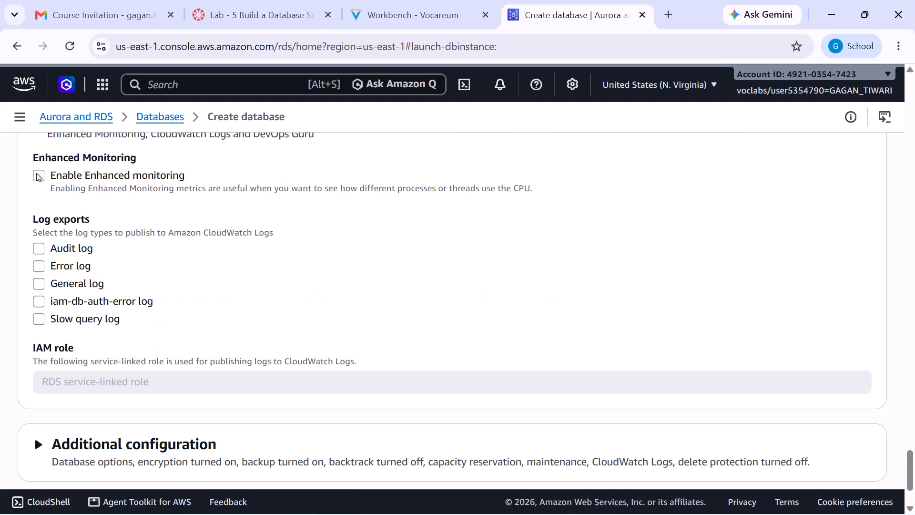
{"action": "left_click", "coordinate": [36, 173]}
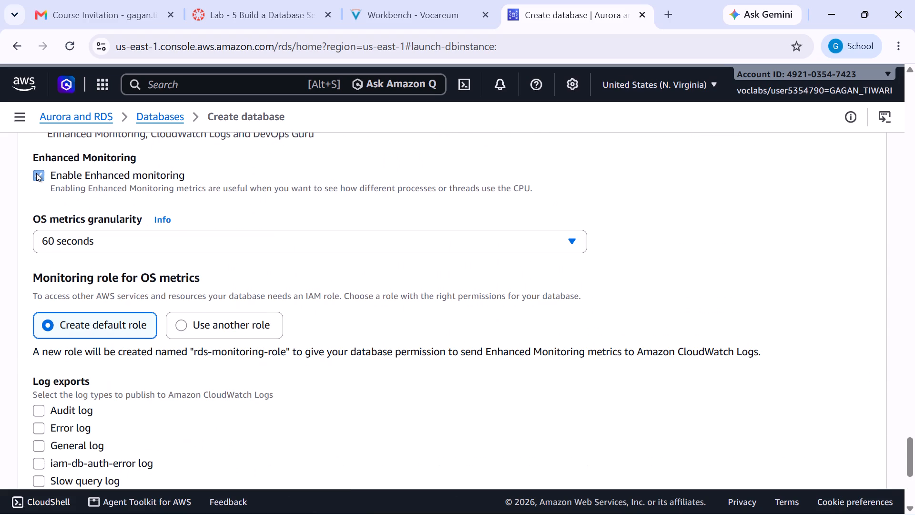
{"action": "left_click", "coordinate": [36, 173]}
Expand the Additional configuration section that holds the database options, encryption and backup settings.
{"action": "scroll", "coordinate": [36, 173], "scroll_direction": "down", "scroll_amount": 1}
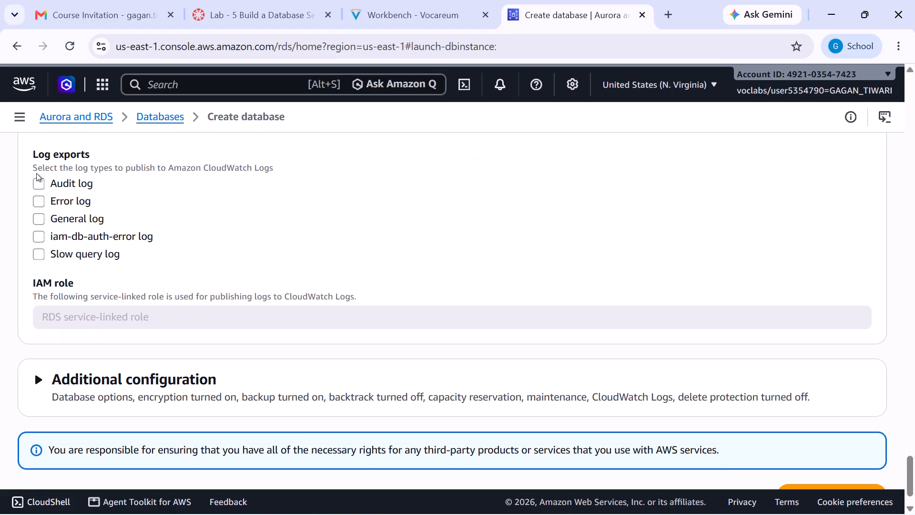
{"action": "scroll", "coordinate": [36, 173], "scroll_direction": "down", "scroll_amount": 1}
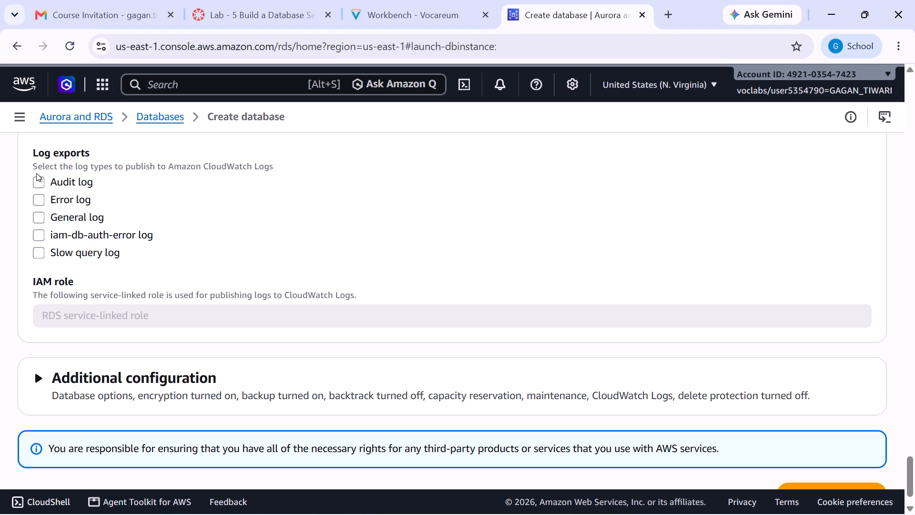
{"action": "scroll", "coordinate": [36, 173], "scroll_direction": "down", "scroll_amount": 1}
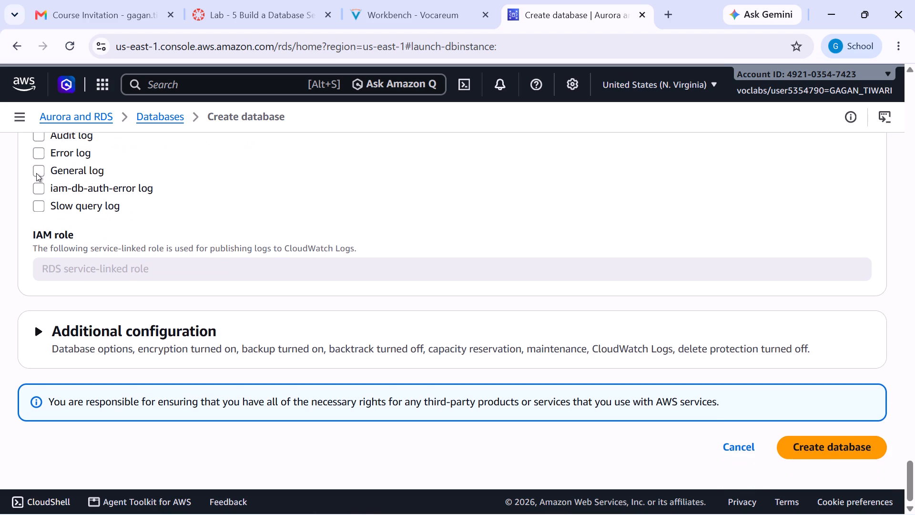
{"action": "scroll", "coordinate": [36, 173], "scroll_direction": "down", "scroll_amount": 1}
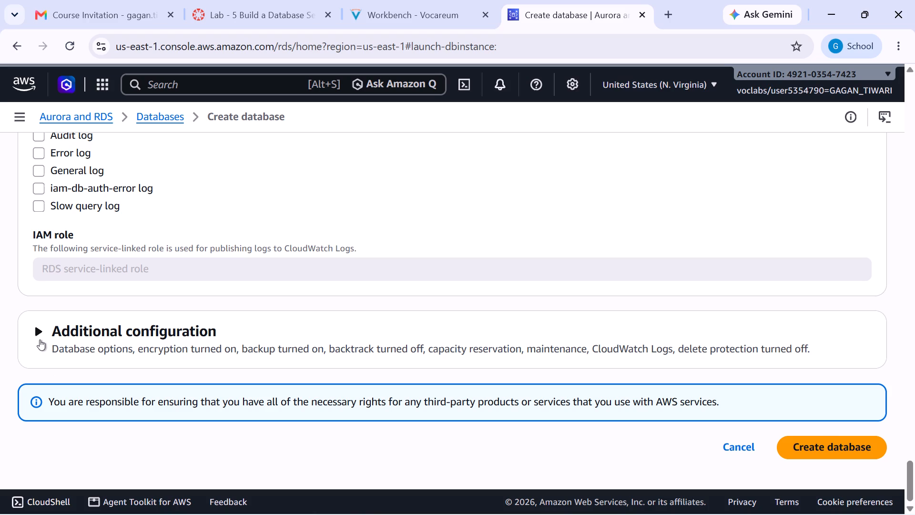
{"action": "left_click", "coordinate": [40, 340]}
{"action": "scroll", "coordinate": [40, 340], "scroll_direction": "down", "scroll_amount": 2}
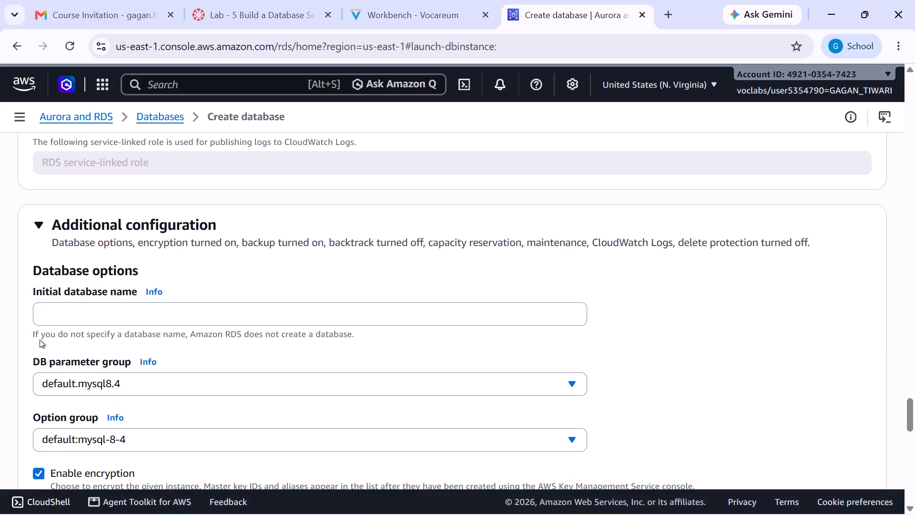
{"action": "scroll", "coordinate": [40, 340], "scroll_direction": "down", "scroll_amount": 1}
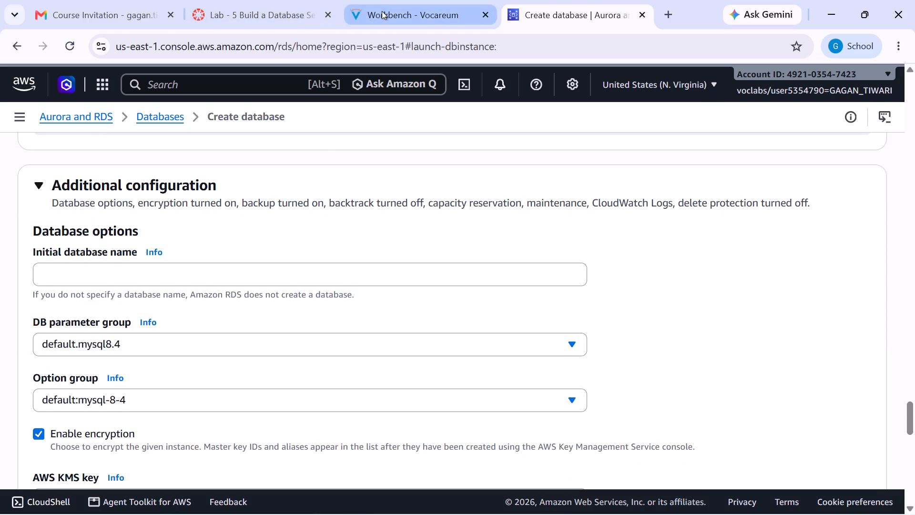
Copy the initial database name from item 28 of the lab instructions and enter lab as the Initial database name.
{"action": "left_click", "coordinate": [382, 11]}
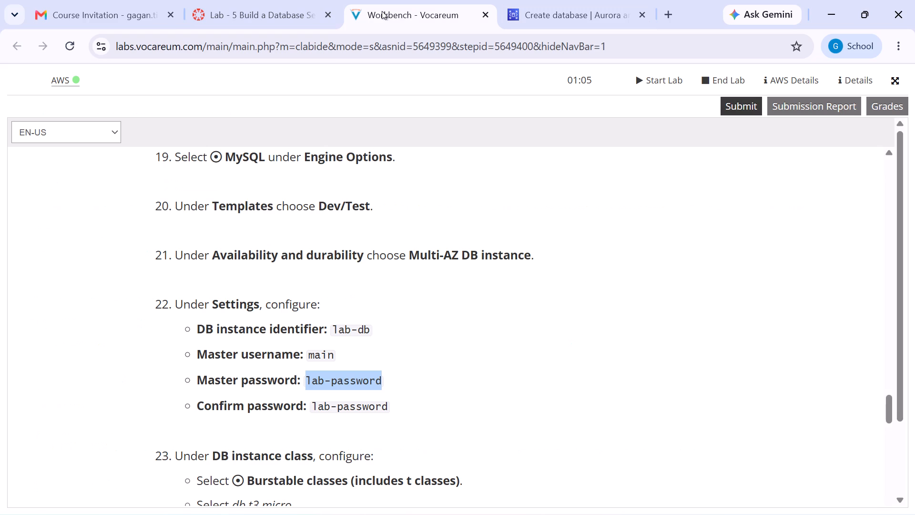
{"action": "left_click", "coordinate": [476, 322]}
{"action": "scroll", "coordinate": [476, 322], "scroll_direction": "down", "scroll_amount": 2}
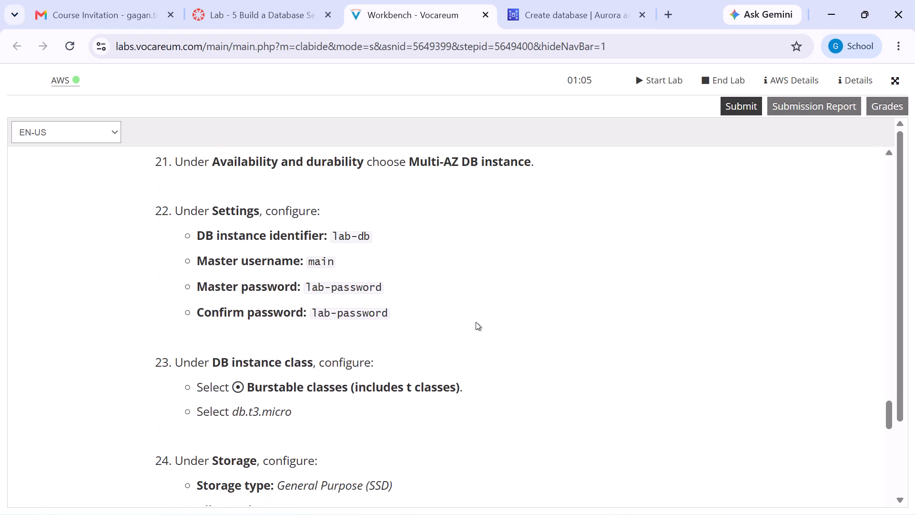
{"action": "scroll", "coordinate": [476, 322], "scroll_direction": "down", "scroll_amount": 5}
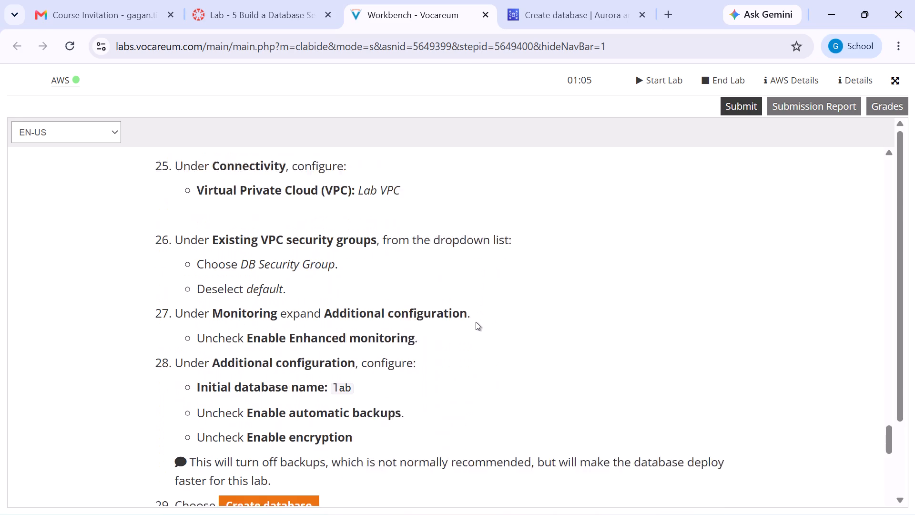
{"action": "scroll", "coordinate": [476, 322], "scroll_direction": "down", "scroll_amount": 2}
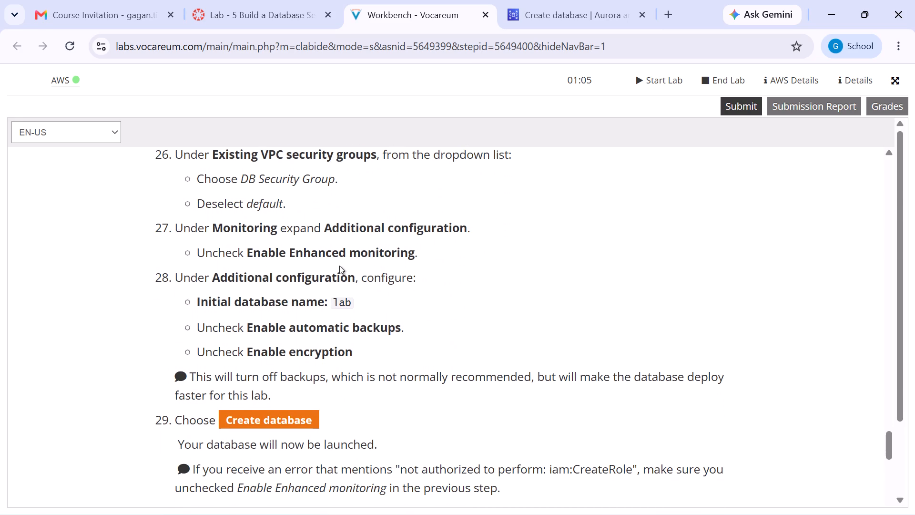
{"action": "scroll", "coordinate": [339, 266], "scroll_direction": "down", "scroll_amount": 1}
{"action": "left_click_drag", "start_coordinate": [356, 246], "coordinate": [353, 246]}
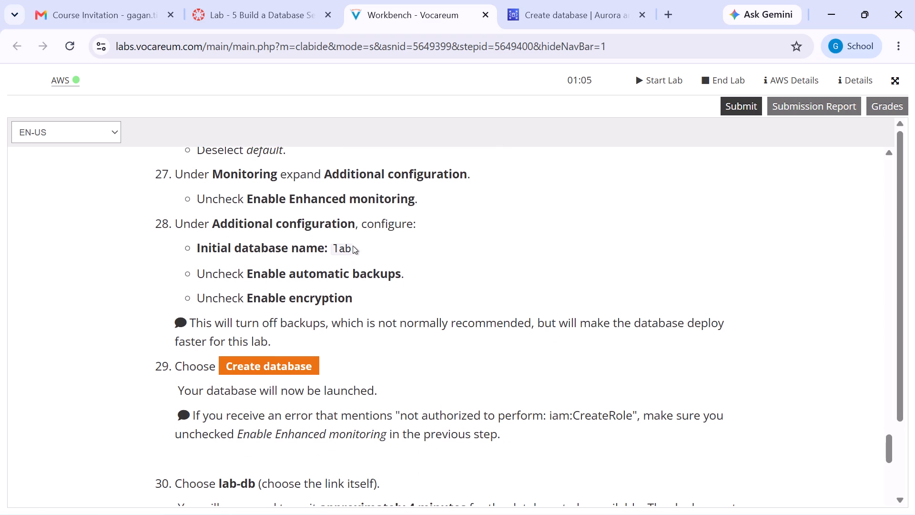
{"action": "left_click_drag", "start_coordinate": [353, 246], "coordinate": [327, 252]}
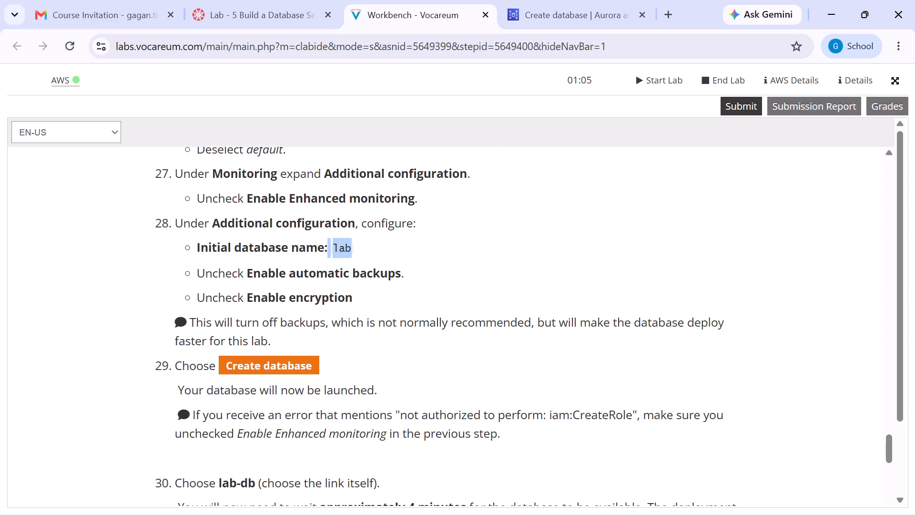
{"action": "left_click_drag", "start_coordinate": [327, 252], "coordinate": [334, 255]}
{"action": "key", "text": "ctrl+c"}
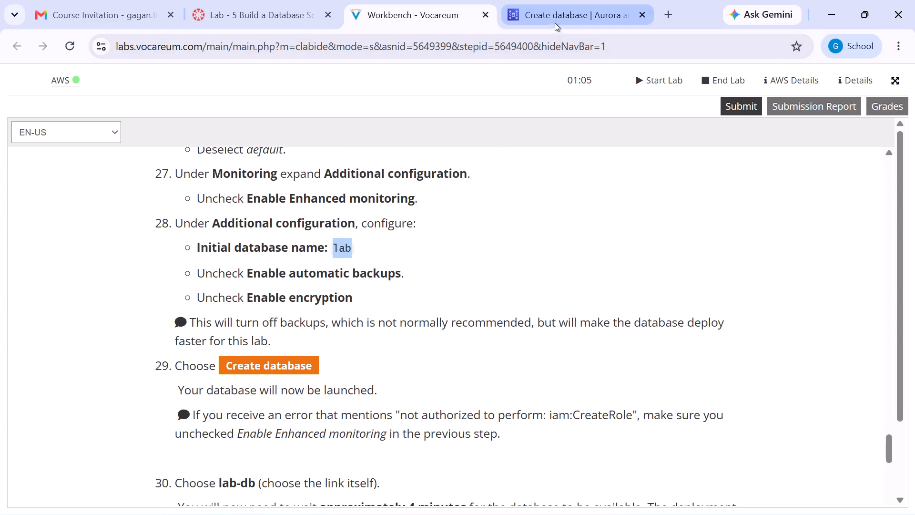
{"action": "left_click", "coordinate": [554, 21]}
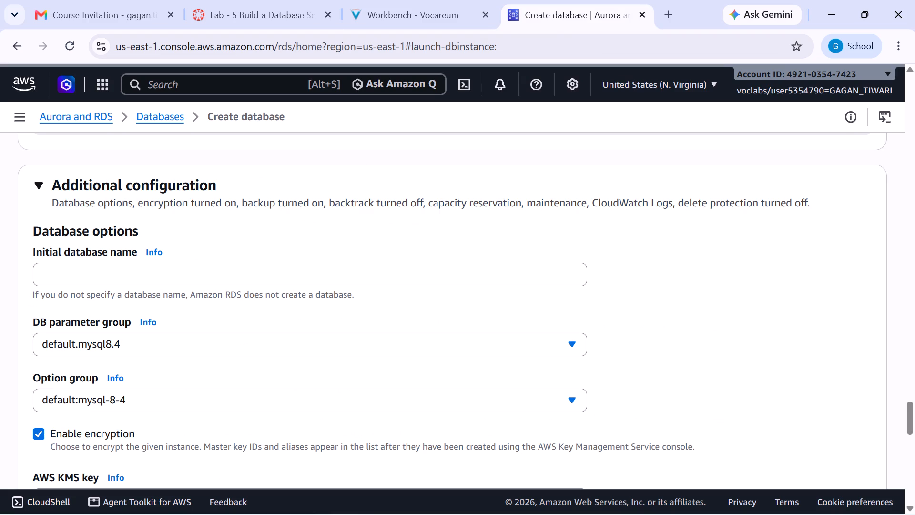
{"action": "left_click", "coordinate": [85, 278]}
{"action": "key", "text": "ctrl+v"}
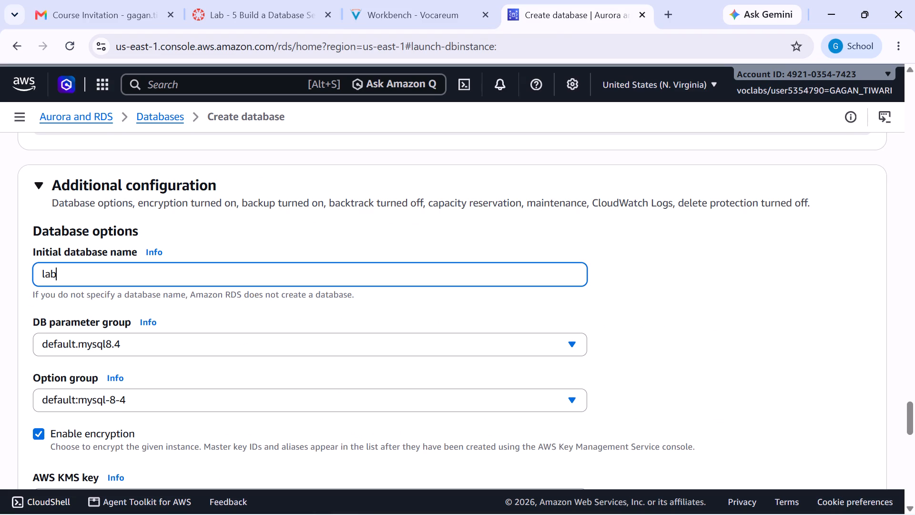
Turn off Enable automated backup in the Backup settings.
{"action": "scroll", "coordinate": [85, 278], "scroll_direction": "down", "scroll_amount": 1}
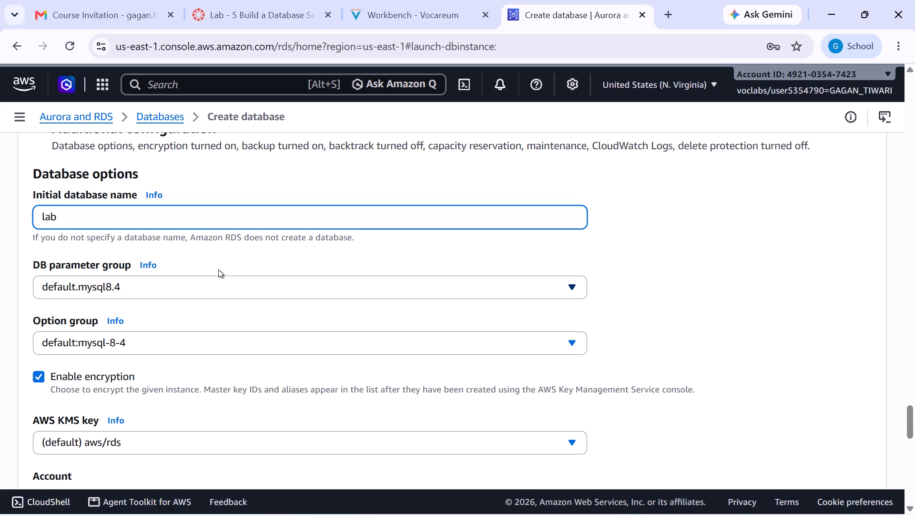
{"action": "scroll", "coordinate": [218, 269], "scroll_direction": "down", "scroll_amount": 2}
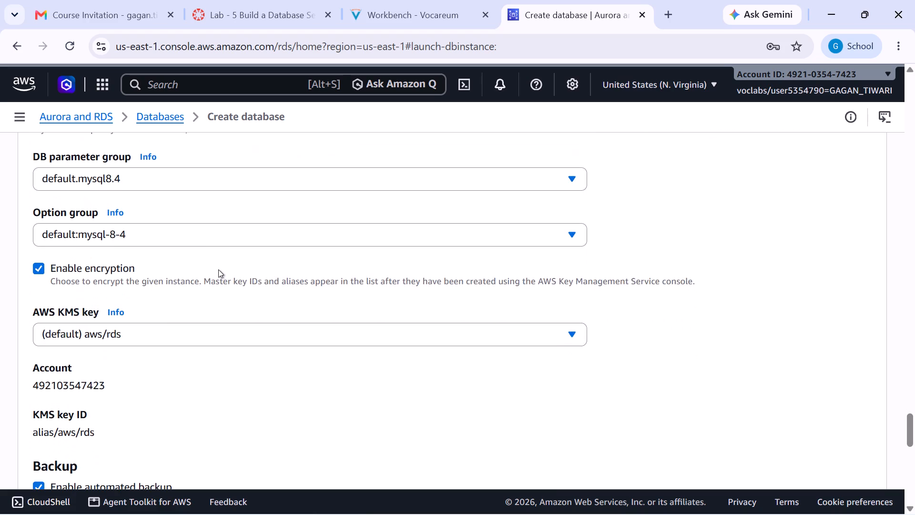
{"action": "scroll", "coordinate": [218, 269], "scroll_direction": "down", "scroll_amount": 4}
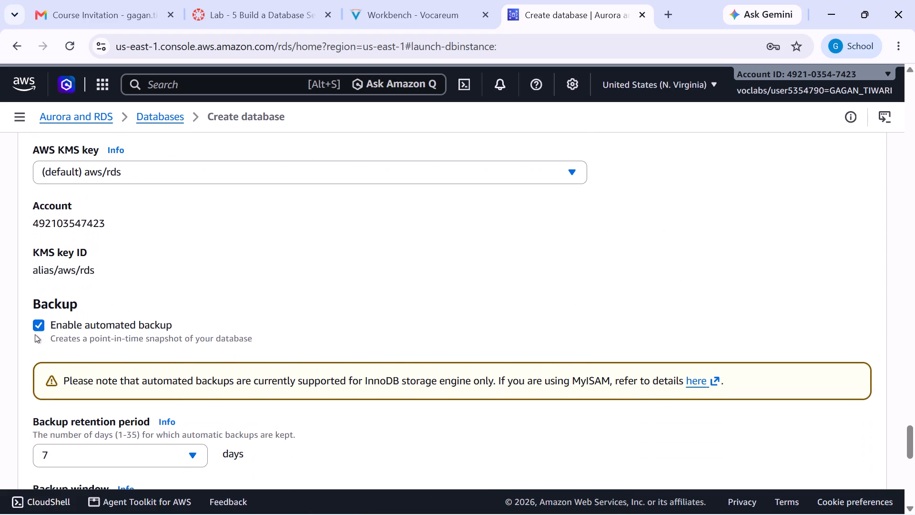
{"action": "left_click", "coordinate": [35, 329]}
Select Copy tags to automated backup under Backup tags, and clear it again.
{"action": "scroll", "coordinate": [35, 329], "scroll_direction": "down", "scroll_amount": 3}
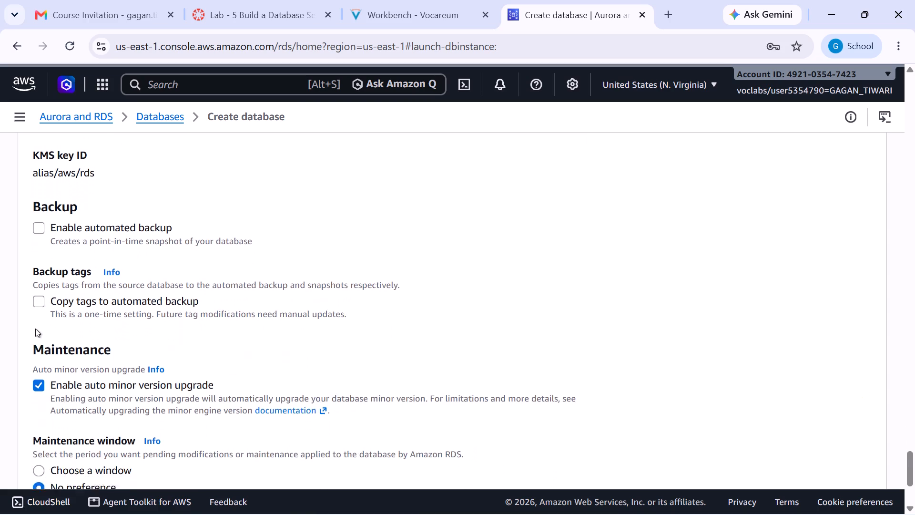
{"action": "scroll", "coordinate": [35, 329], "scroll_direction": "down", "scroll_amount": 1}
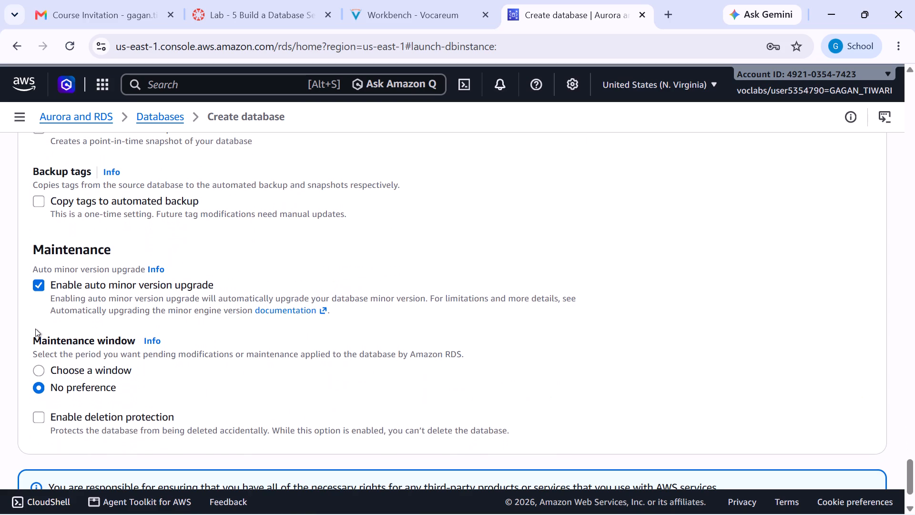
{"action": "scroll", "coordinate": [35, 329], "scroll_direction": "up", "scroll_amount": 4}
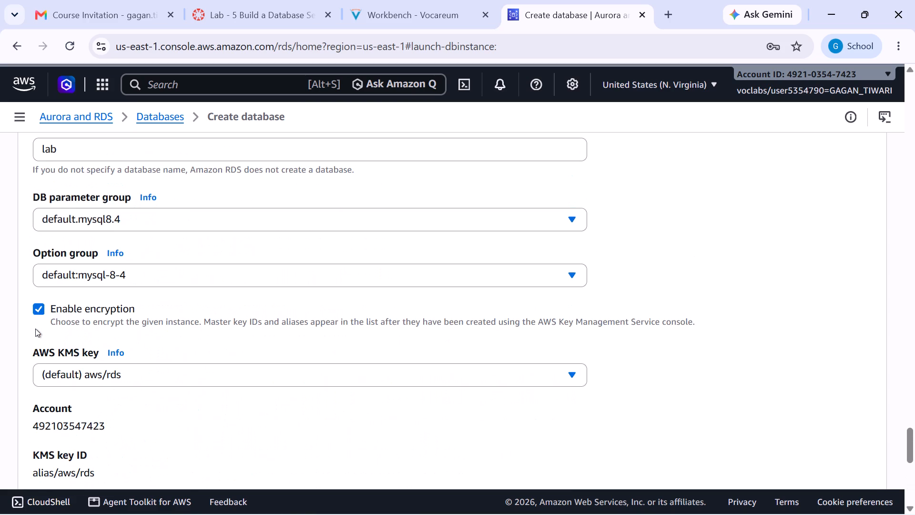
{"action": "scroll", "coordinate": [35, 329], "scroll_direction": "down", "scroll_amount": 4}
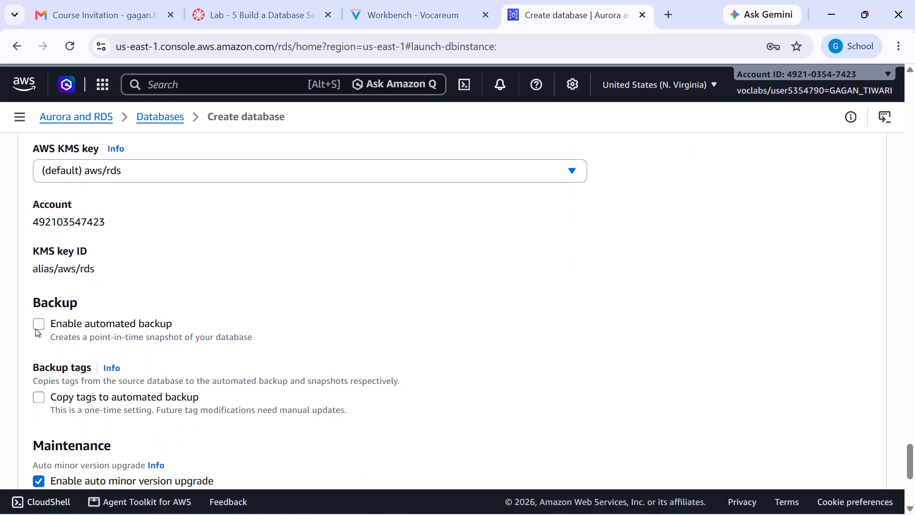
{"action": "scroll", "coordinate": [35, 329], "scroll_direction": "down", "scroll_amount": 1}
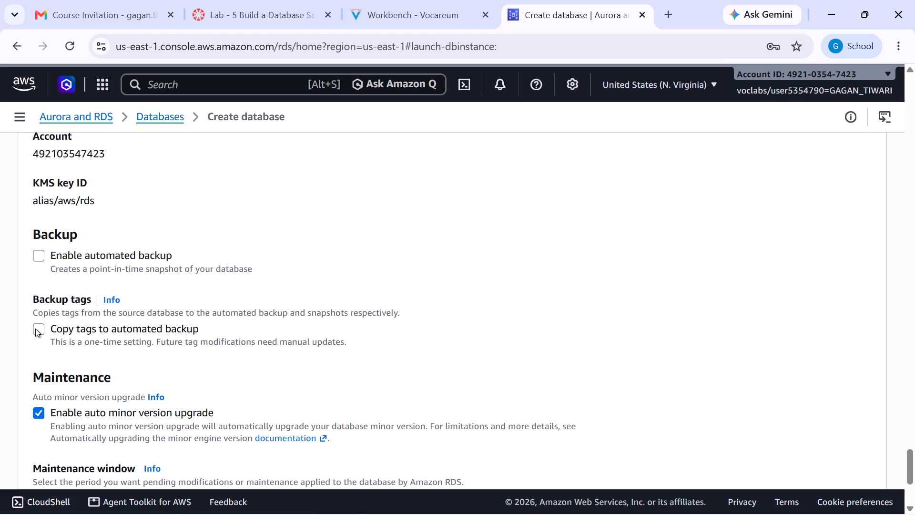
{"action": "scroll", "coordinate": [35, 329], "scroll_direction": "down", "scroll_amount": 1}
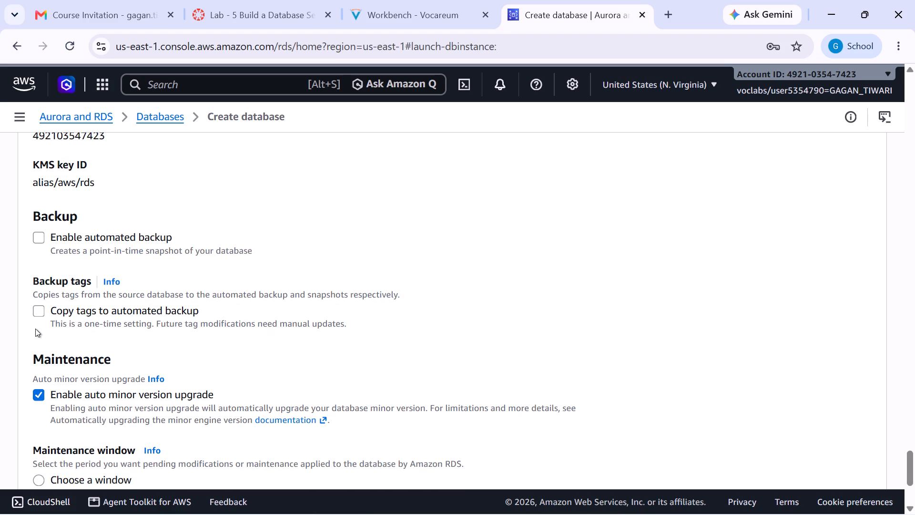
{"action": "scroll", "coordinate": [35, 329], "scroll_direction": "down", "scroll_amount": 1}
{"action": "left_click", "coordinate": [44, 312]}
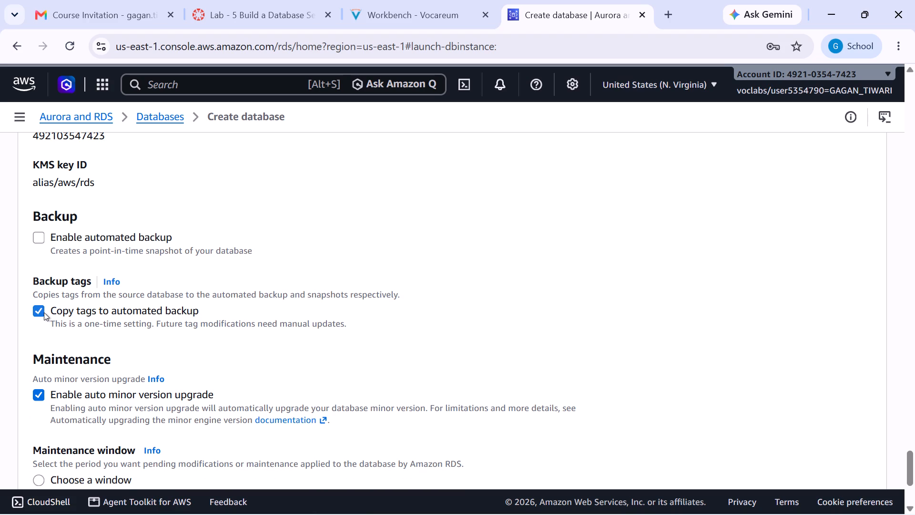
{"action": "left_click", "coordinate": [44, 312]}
Review the Additional configuration settings, from the maintenance and deletion protection options back up to the database options.
{"action": "scroll", "coordinate": [44, 312], "scroll_direction": "down", "scroll_amount": 1}
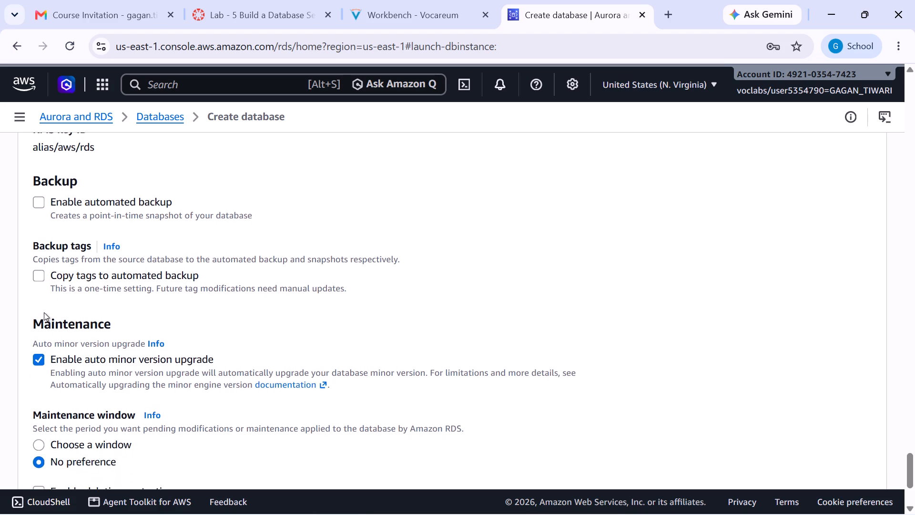
{"action": "scroll", "coordinate": [44, 312], "scroll_direction": "down", "scroll_amount": 3}
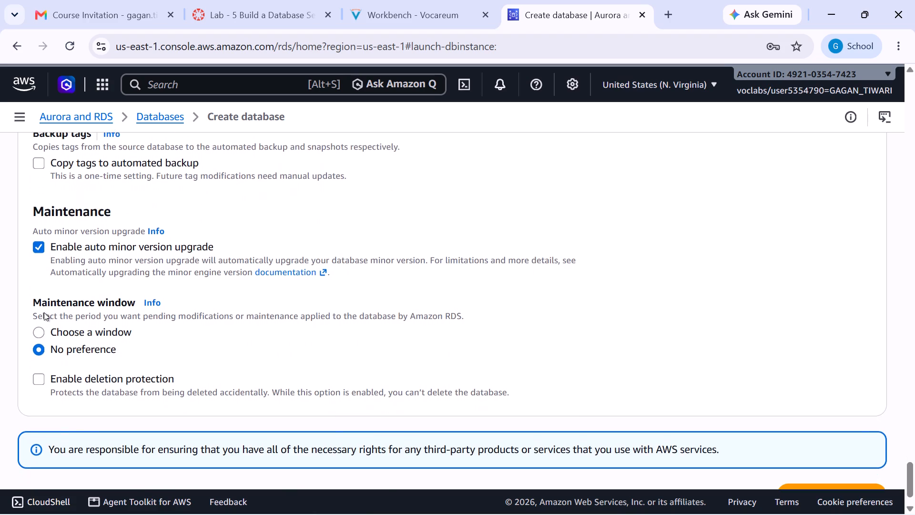
{"action": "scroll", "coordinate": [44, 312], "scroll_direction": "down", "scroll_amount": 1}
{"action": "scroll", "coordinate": [44, 312], "scroll_direction": "up", "scroll_amount": 1}
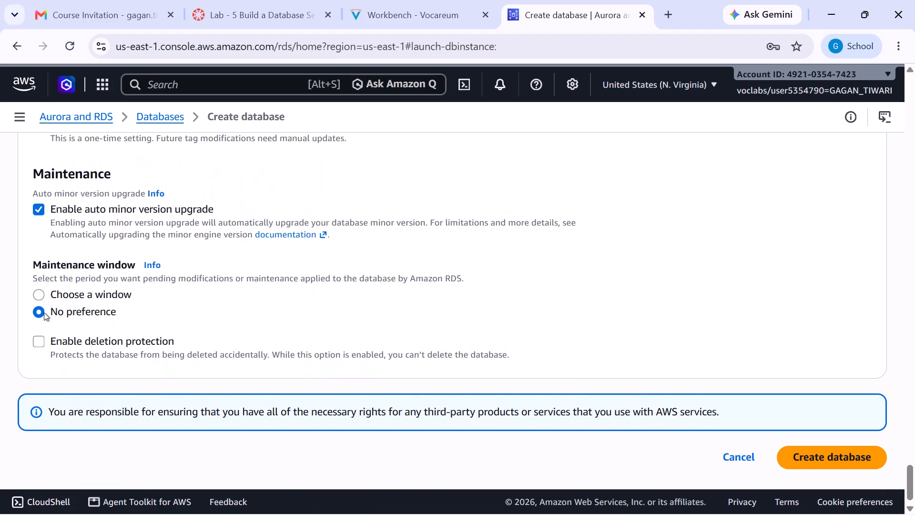
{"action": "scroll", "coordinate": [44, 312], "scroll_direction": "up", "scroll_amount": 2}
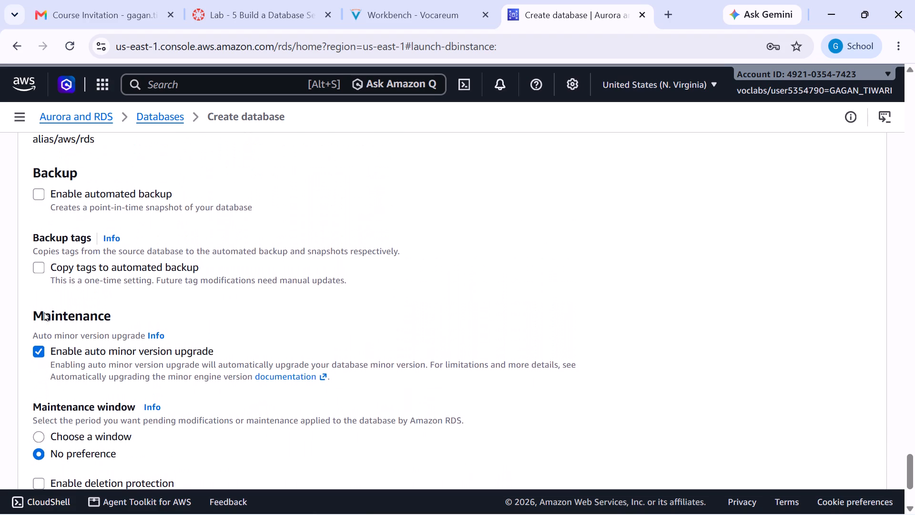
{"action": "scroll", "coordinate": [44, 312], "scroll_direction": "up", "scroll_amount": 3}
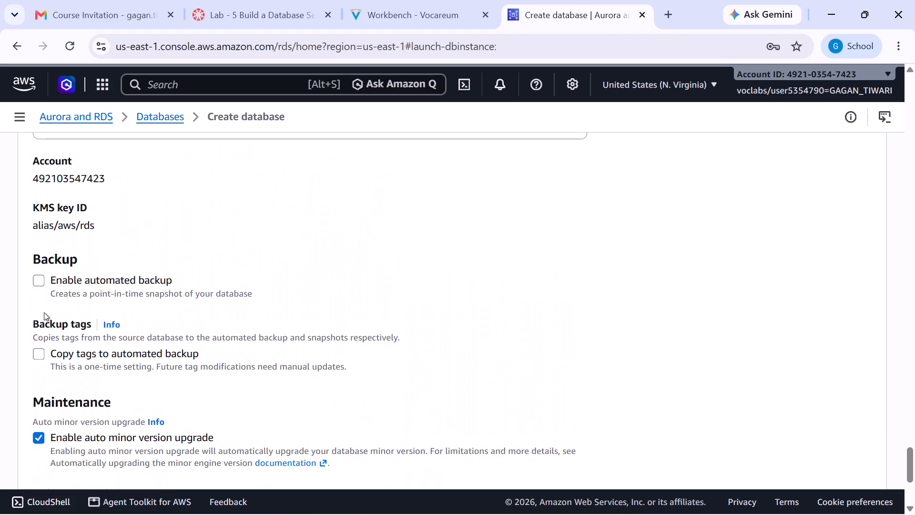
{"action": "scroll", "coordinate": [44, 312], "scroll_direction": "up", "scroll_amount": 3}
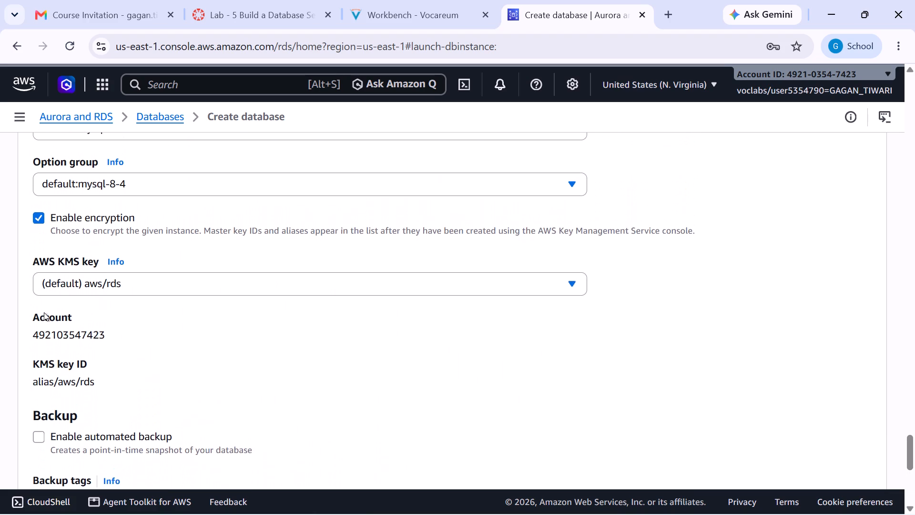
{"action": "scroll", "coordinate": [44, 312], "scroll_direction": "up", "scroll_amount": 4}
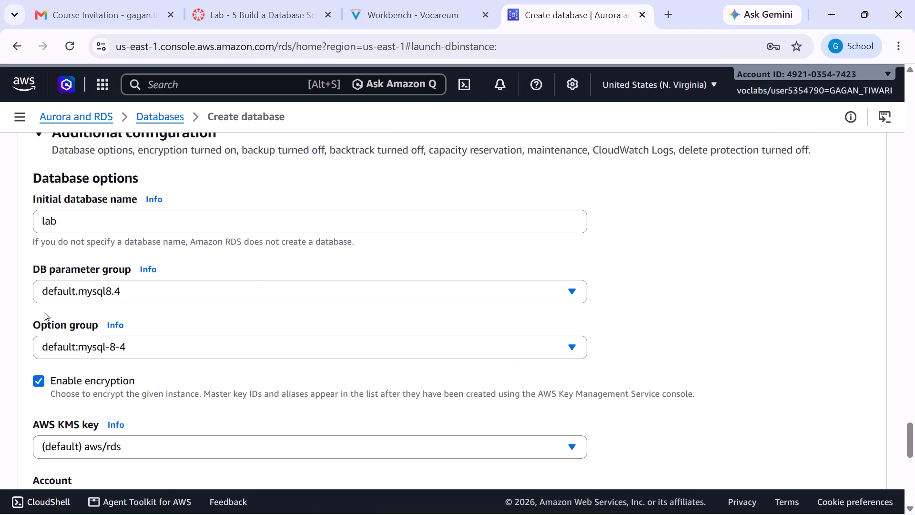
{"action": "scroll", "coordinate": [44, 312], "scroll_direction": "up", "scroll_amount": 1}
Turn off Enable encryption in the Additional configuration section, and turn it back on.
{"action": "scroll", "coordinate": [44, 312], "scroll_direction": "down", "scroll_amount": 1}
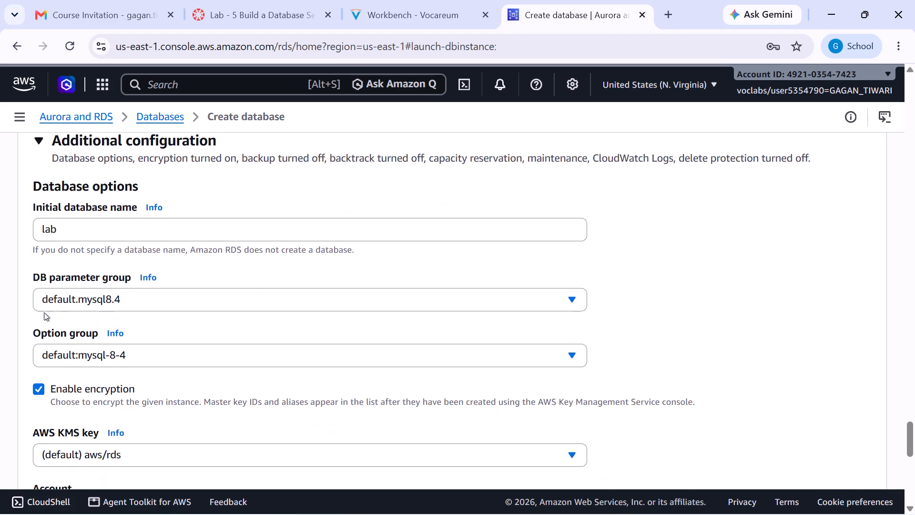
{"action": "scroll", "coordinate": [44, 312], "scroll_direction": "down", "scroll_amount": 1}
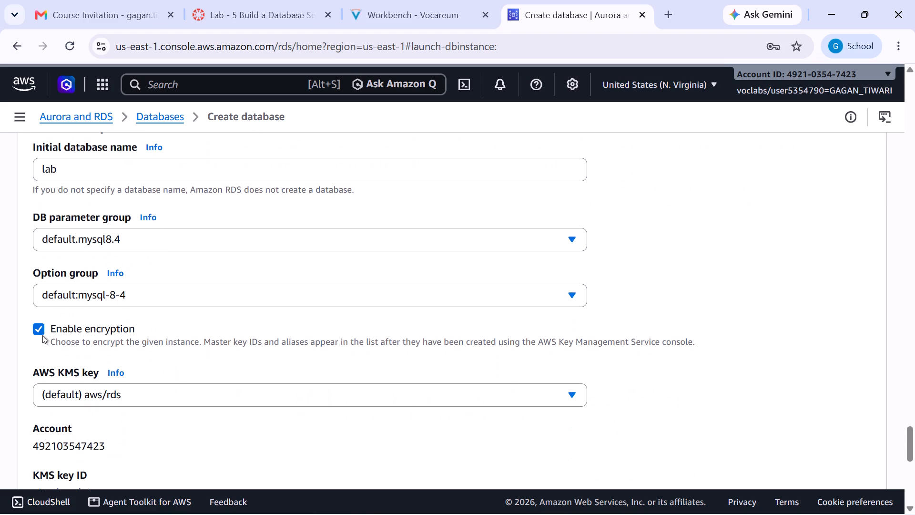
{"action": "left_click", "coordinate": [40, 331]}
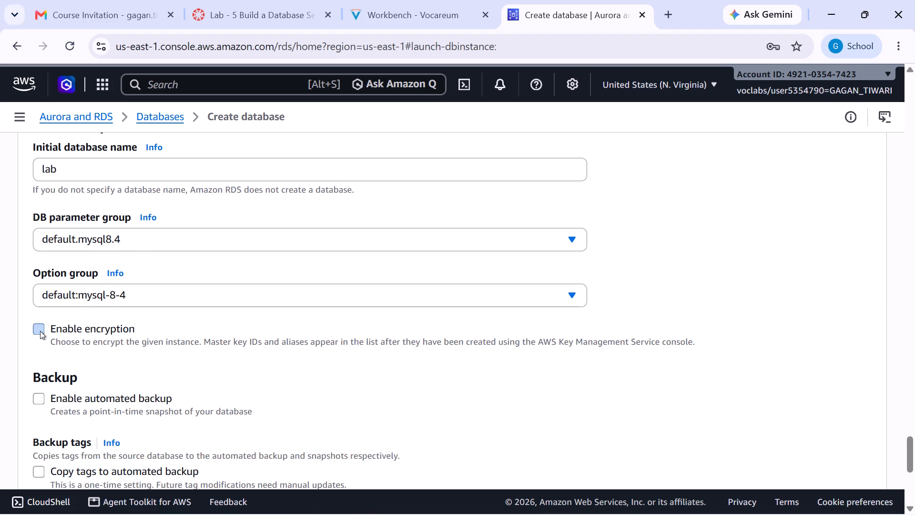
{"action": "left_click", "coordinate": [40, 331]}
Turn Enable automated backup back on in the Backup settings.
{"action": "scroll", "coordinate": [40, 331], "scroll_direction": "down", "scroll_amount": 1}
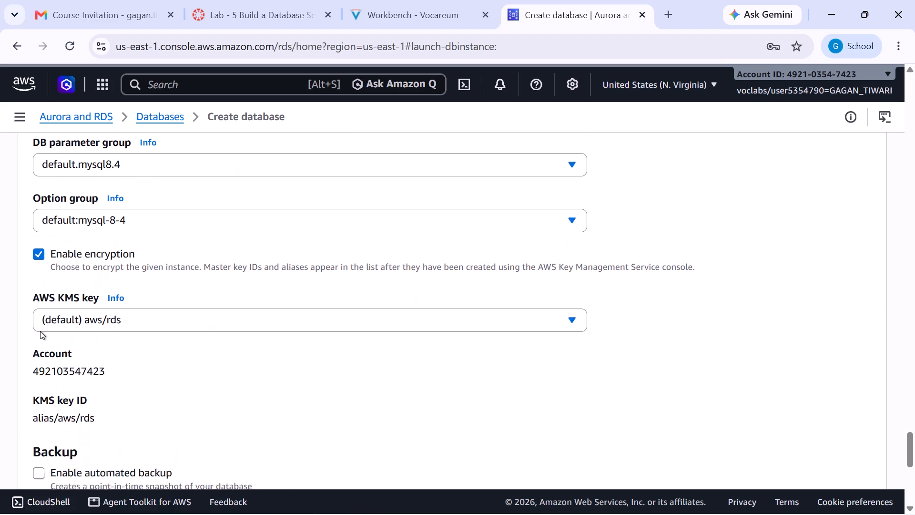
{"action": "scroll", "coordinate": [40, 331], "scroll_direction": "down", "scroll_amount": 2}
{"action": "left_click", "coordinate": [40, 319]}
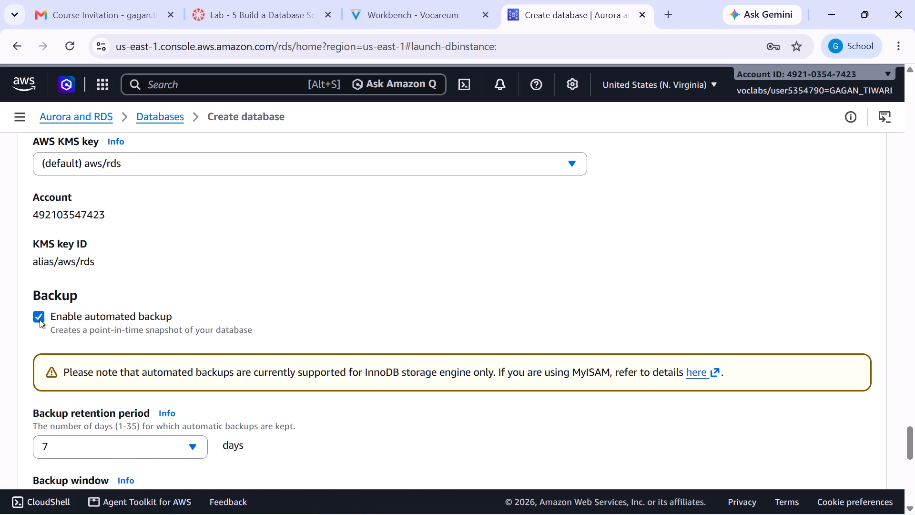
Review the Additional configuration settings, covering the database options, encryption, backup and maintenance.
{"action": "scroll", "coordinate": [40, 319], "scroll_direction": "down", "scroll_amount": 3}
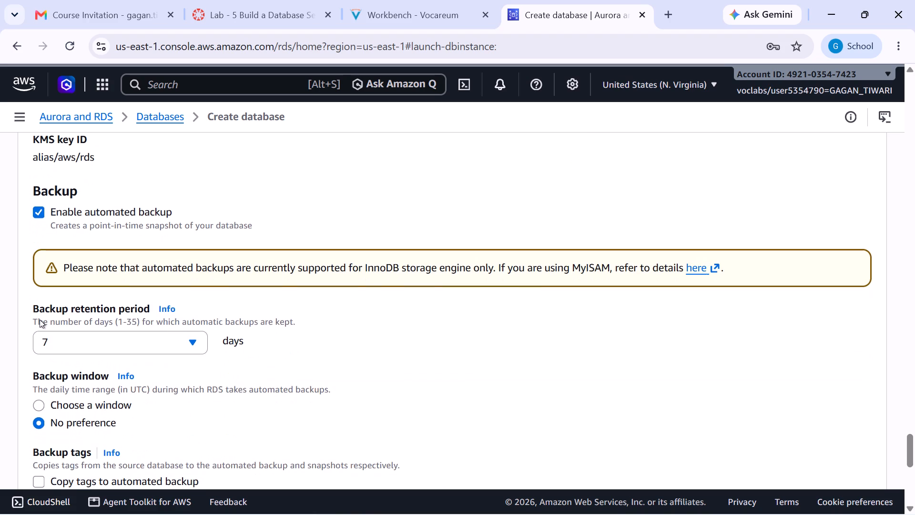
{"action": "scroll", "coordinate": [40, 319], "scroll_direction": "down", "scroll_amount": 4}
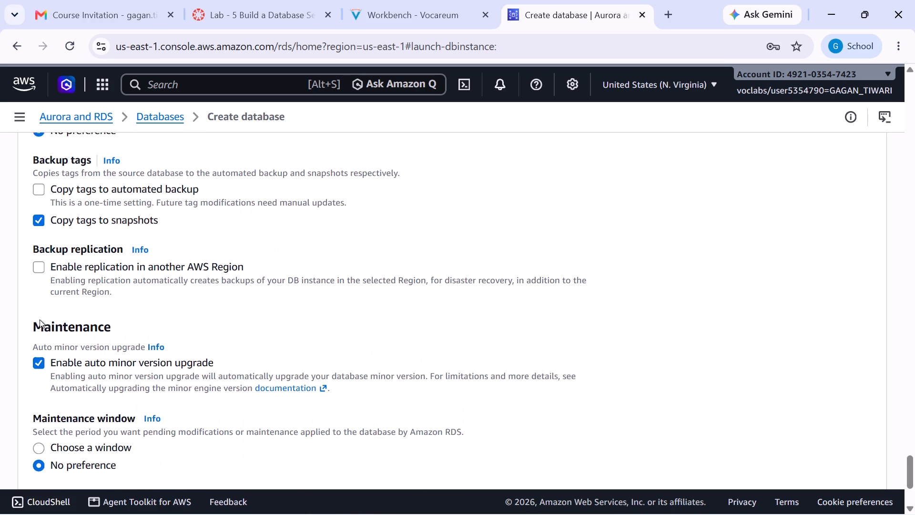
{"action": "scroll", "coordinate": [40, 319], "scroll_direction": "down", "scroll_amount": 1}
{"action": "scroll", "coordinate": [40, 319], "scroll_direction": "up", "scroll_amount": 2}
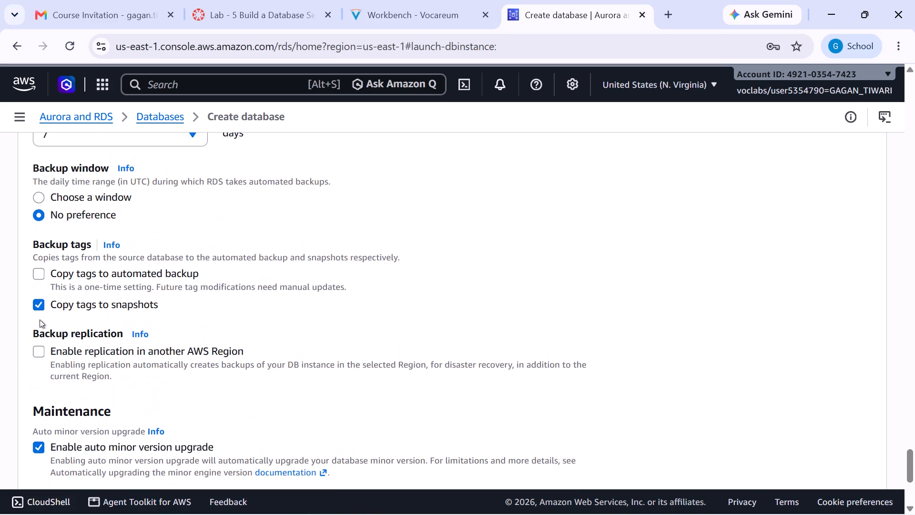
{"action": "scroll", "coordinate": [40, 319], "scroll_direction": "up", "scroll_amount": 4}
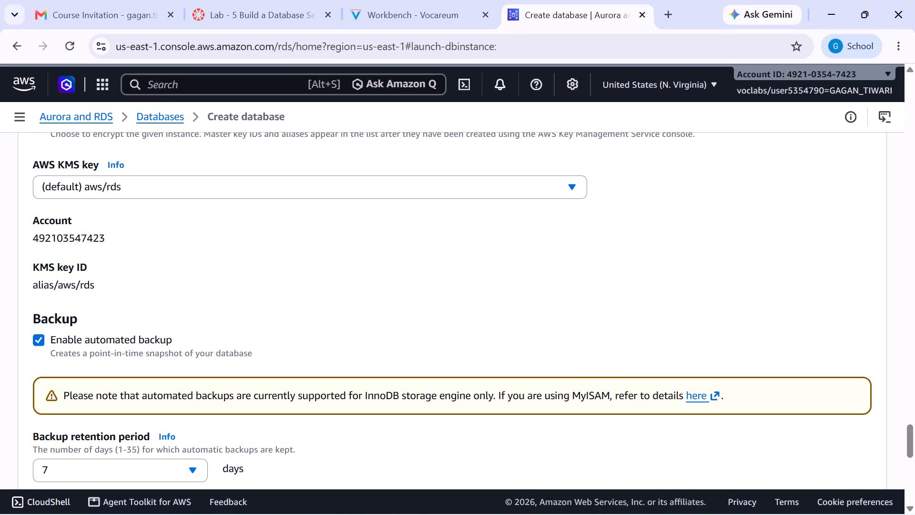
{"action": "scroll", "coordinate": [40, 319], "scroll_direction": "up", "scroll_amount": 3}
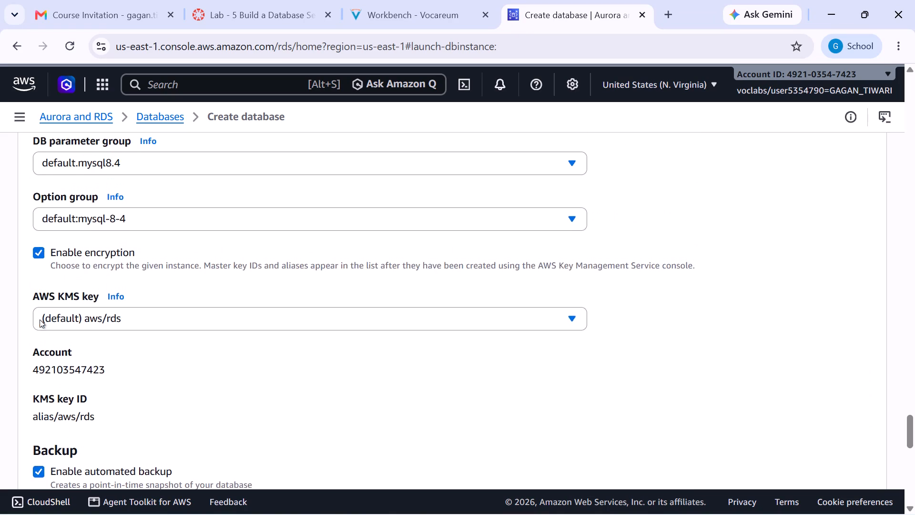
{"action": "scroll", "coordinate": [40, 319], "scroll_direction": "up", "scroll_amount": 2}
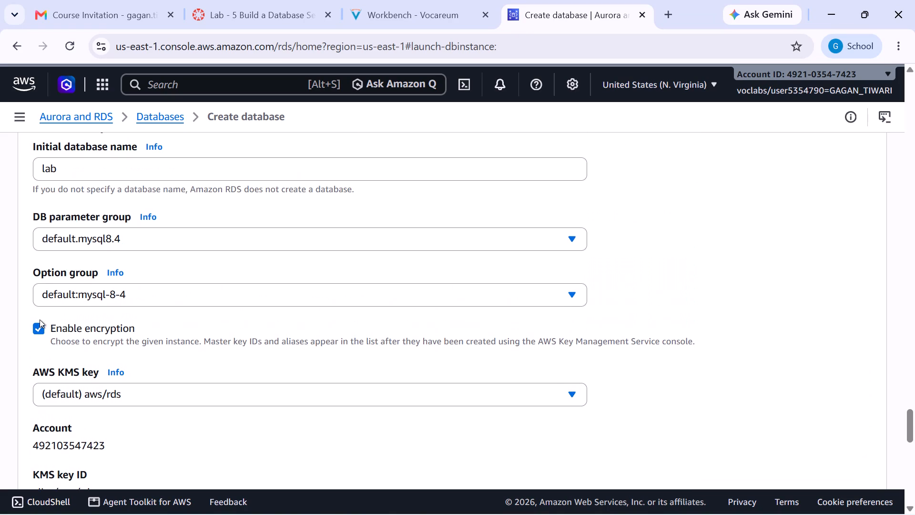
{"action": "scroll", "coordinate": [94, 186], "scroll_direction": "up", "scroll_amount": 1}
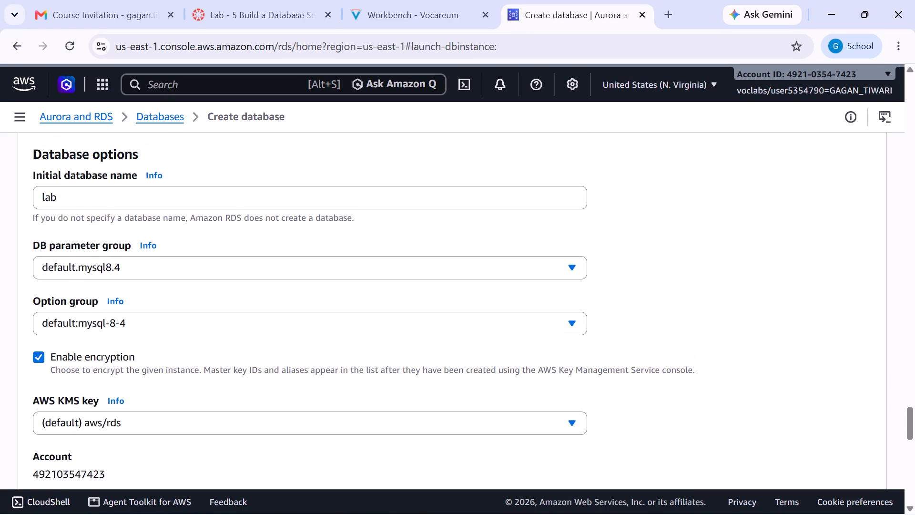
{"action": "scroll", "coordinate": [94, 186], "scroll_direction": "up", "scroll_amount": 1}
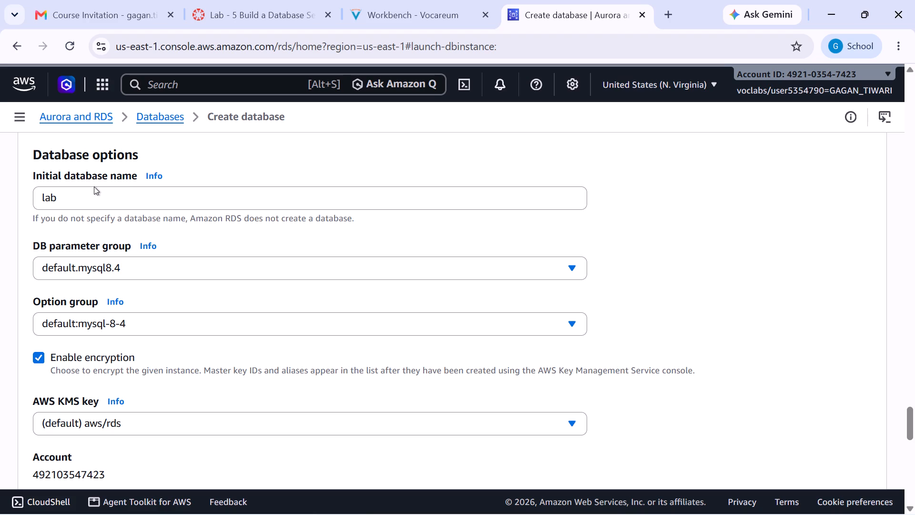
{"action": "scroll", "coordinate": [94, 186], "scroll_direction": "down", "scroll_amount": 6}
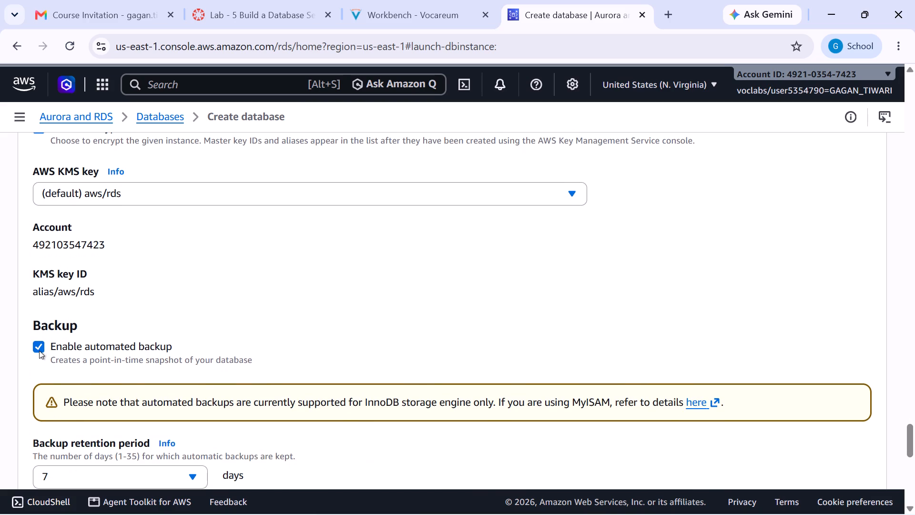
{"action": "scroll", "coordinate": [135, 260], "scroll_direction": "up", "scroll_amount": 2}
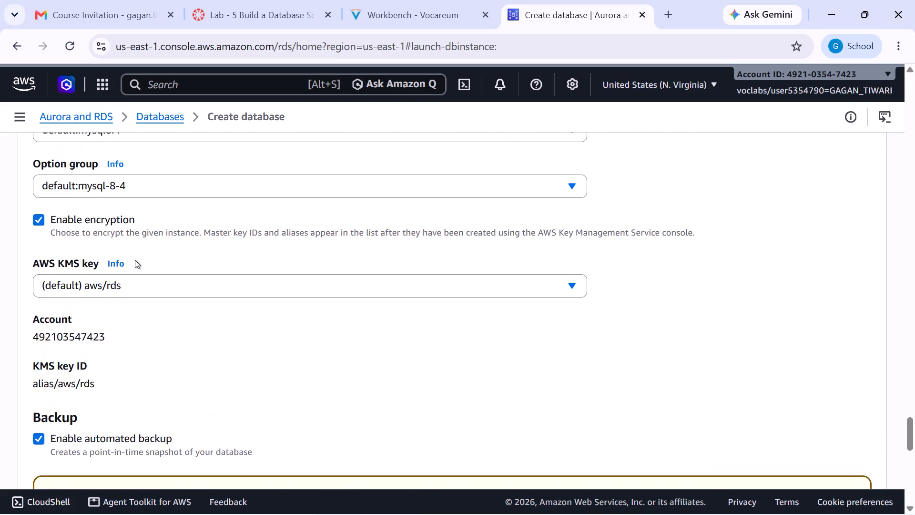
{"action": "scroll", "coordinate": [135, 260], "scroll_direction": "up", "scroll_amount": 2}
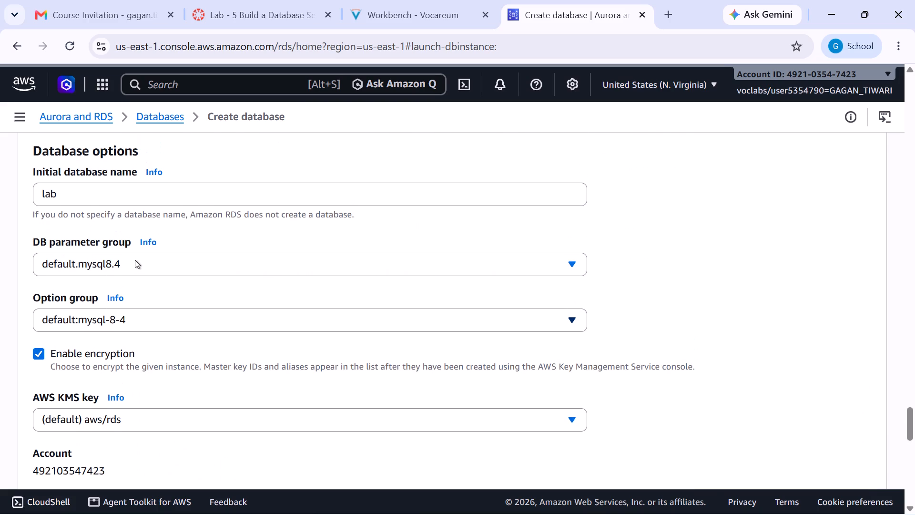
{"action": "scroll", "coordinate": [135, 260], "scroll_direction": "up", "scroll_amount": 2}
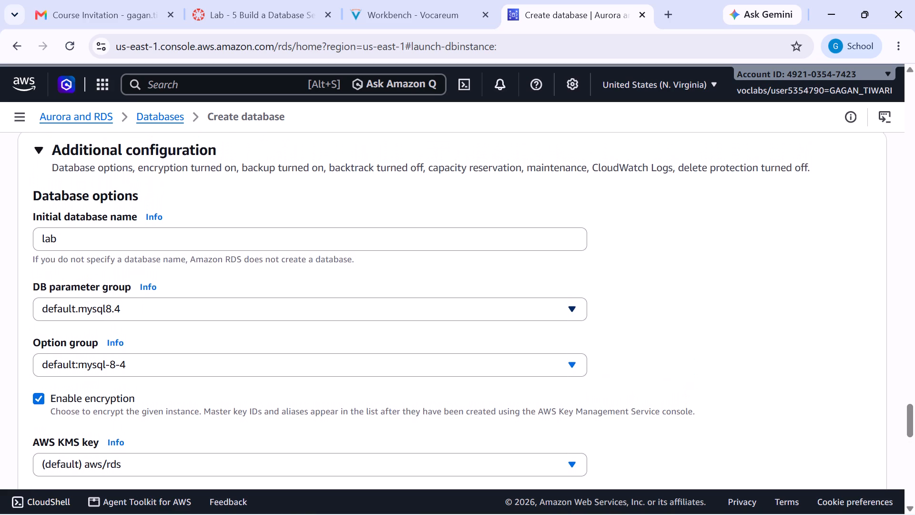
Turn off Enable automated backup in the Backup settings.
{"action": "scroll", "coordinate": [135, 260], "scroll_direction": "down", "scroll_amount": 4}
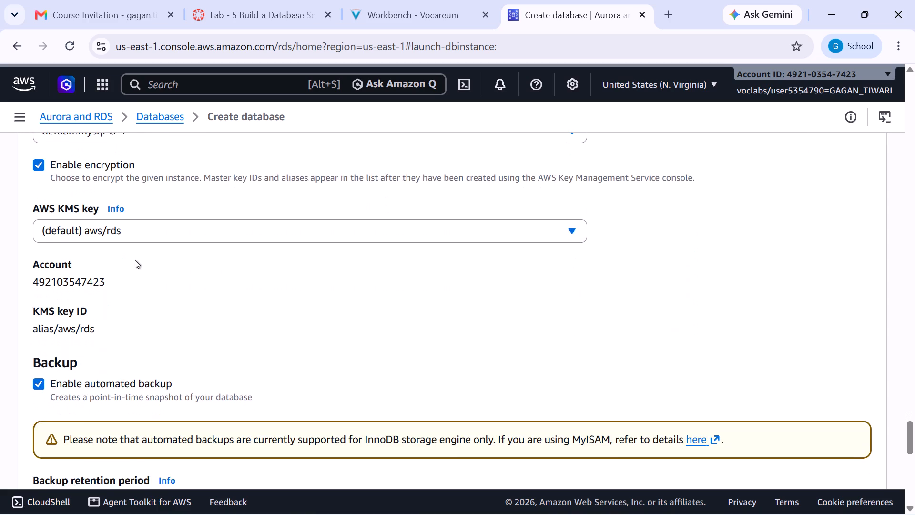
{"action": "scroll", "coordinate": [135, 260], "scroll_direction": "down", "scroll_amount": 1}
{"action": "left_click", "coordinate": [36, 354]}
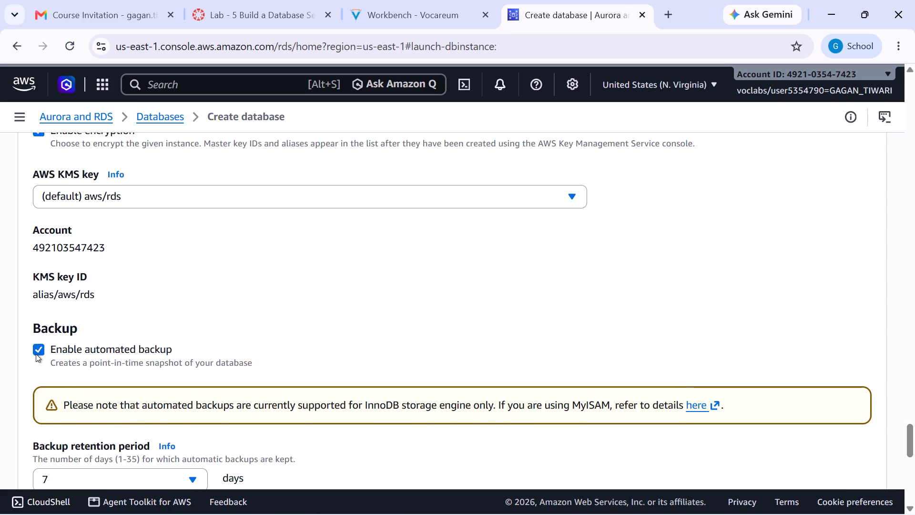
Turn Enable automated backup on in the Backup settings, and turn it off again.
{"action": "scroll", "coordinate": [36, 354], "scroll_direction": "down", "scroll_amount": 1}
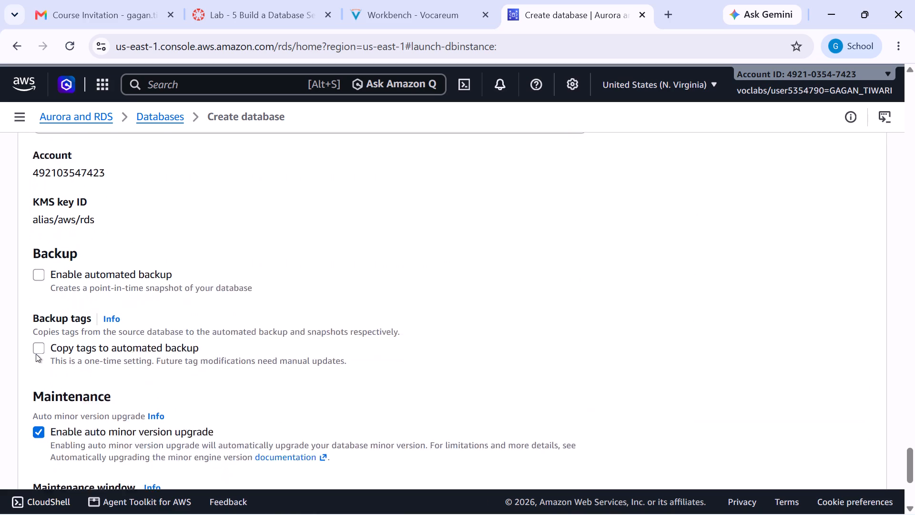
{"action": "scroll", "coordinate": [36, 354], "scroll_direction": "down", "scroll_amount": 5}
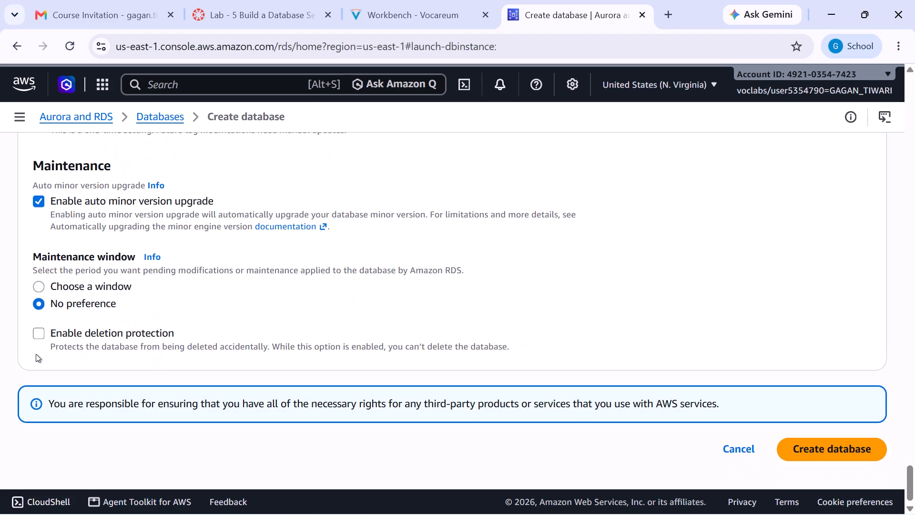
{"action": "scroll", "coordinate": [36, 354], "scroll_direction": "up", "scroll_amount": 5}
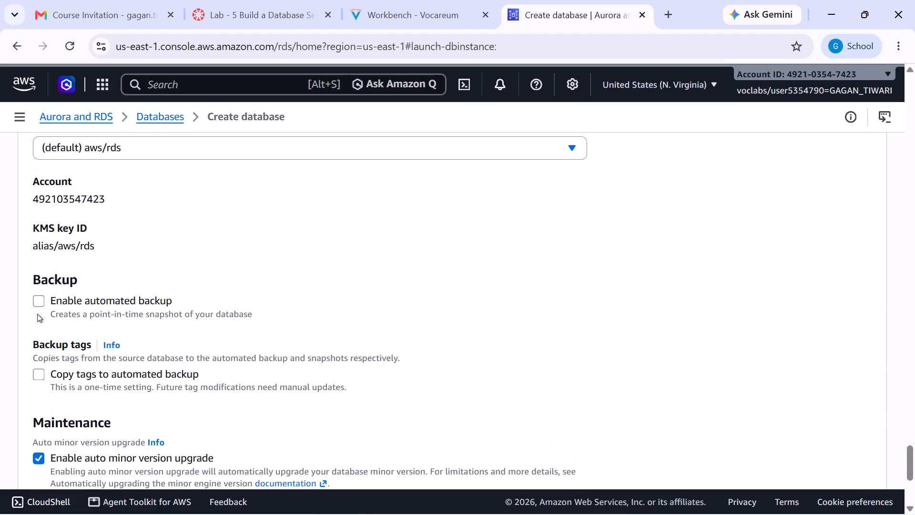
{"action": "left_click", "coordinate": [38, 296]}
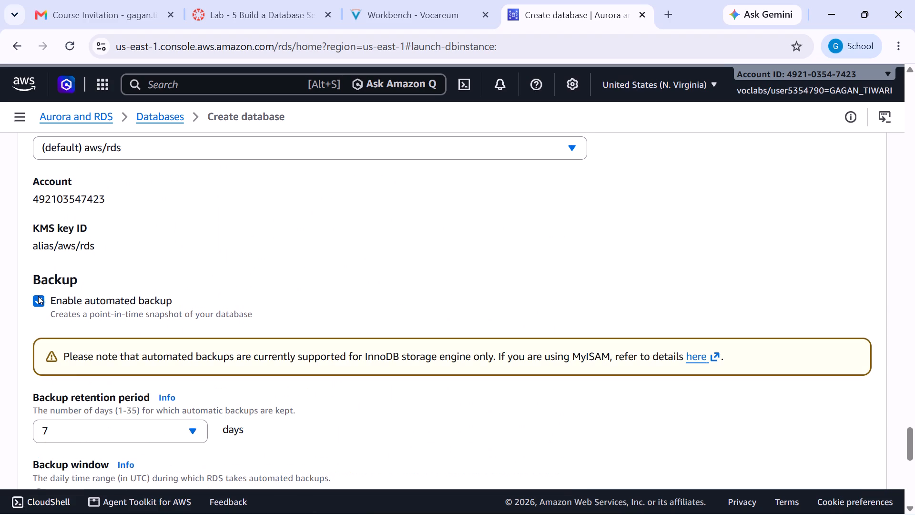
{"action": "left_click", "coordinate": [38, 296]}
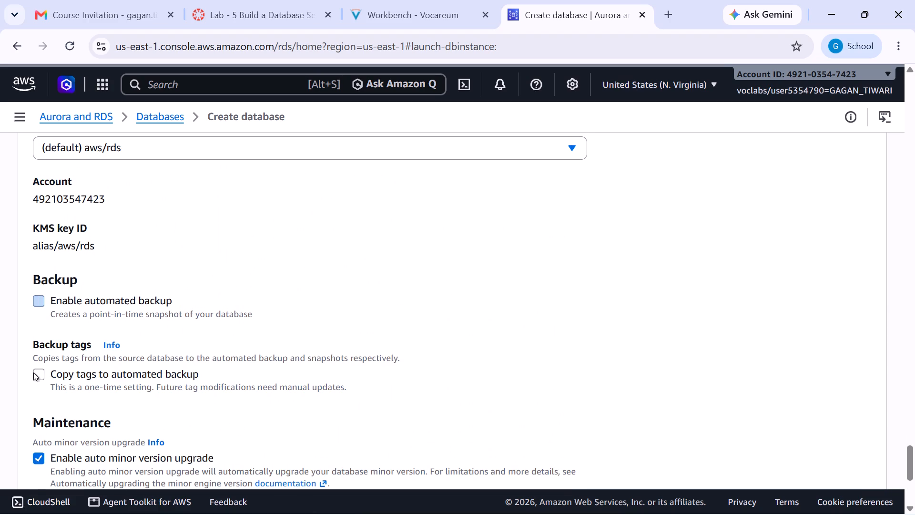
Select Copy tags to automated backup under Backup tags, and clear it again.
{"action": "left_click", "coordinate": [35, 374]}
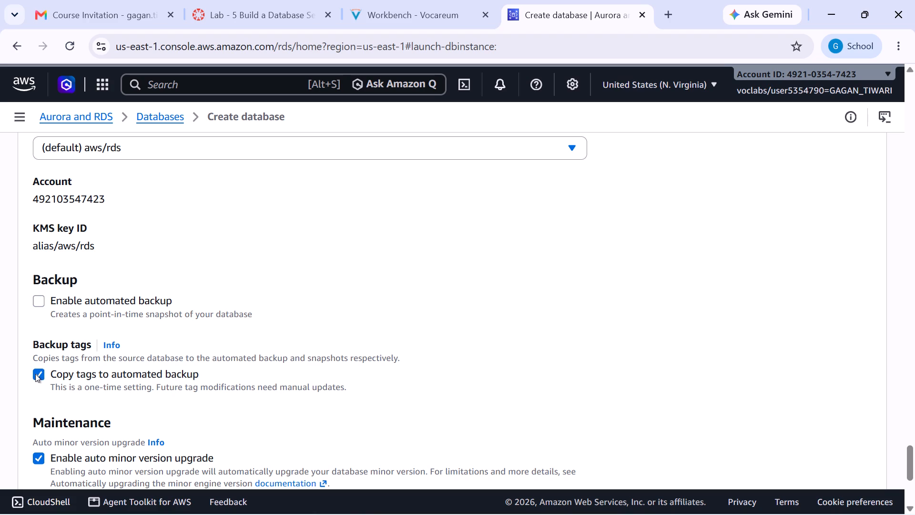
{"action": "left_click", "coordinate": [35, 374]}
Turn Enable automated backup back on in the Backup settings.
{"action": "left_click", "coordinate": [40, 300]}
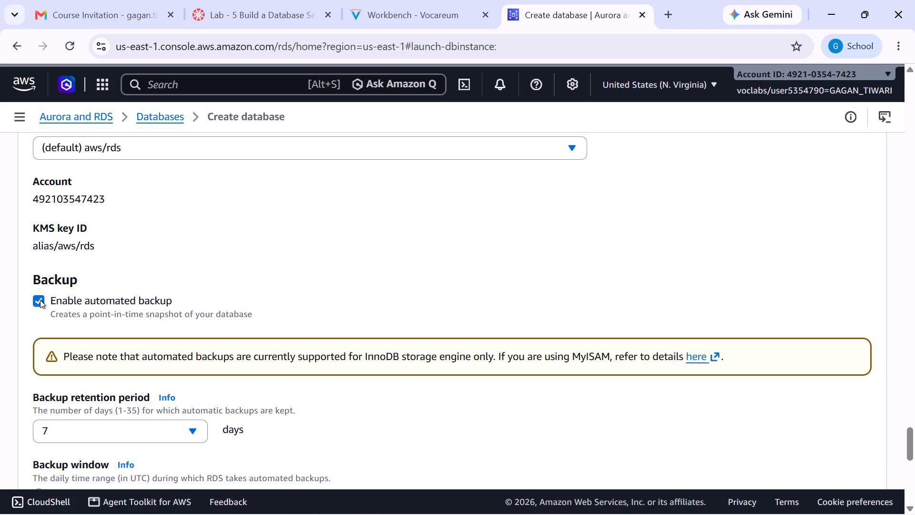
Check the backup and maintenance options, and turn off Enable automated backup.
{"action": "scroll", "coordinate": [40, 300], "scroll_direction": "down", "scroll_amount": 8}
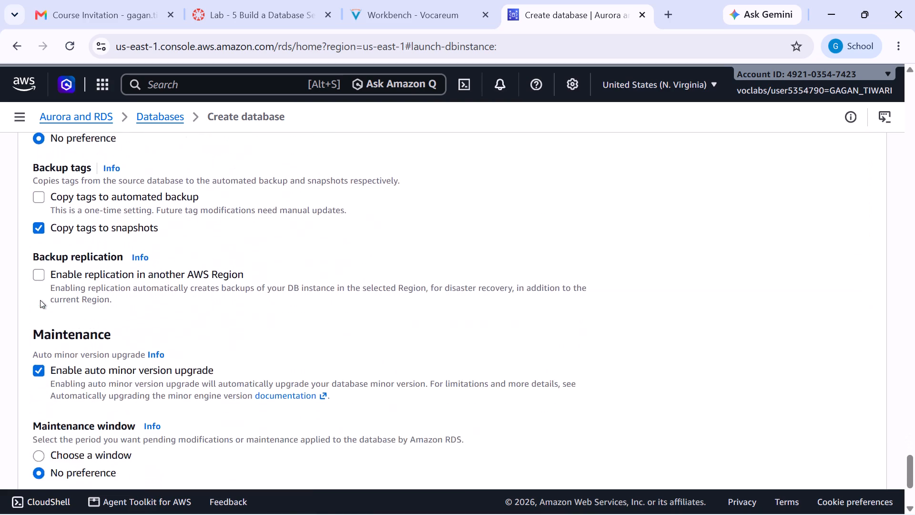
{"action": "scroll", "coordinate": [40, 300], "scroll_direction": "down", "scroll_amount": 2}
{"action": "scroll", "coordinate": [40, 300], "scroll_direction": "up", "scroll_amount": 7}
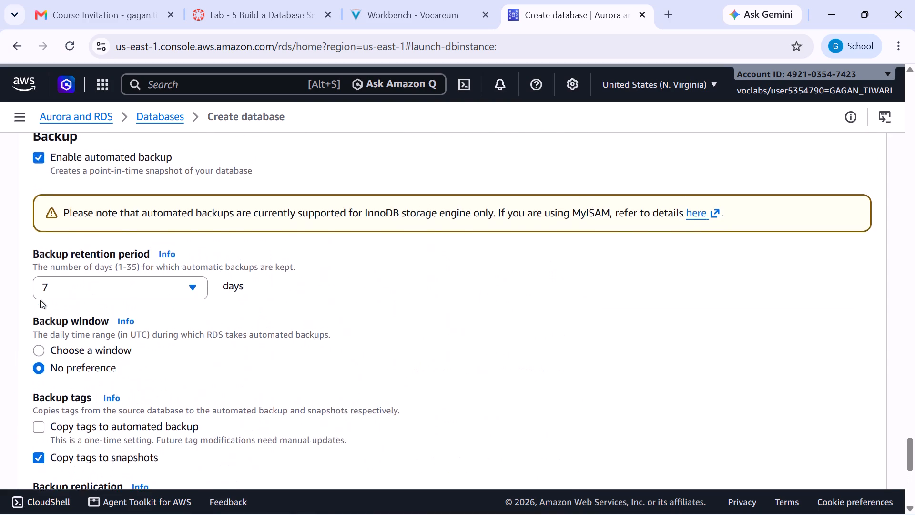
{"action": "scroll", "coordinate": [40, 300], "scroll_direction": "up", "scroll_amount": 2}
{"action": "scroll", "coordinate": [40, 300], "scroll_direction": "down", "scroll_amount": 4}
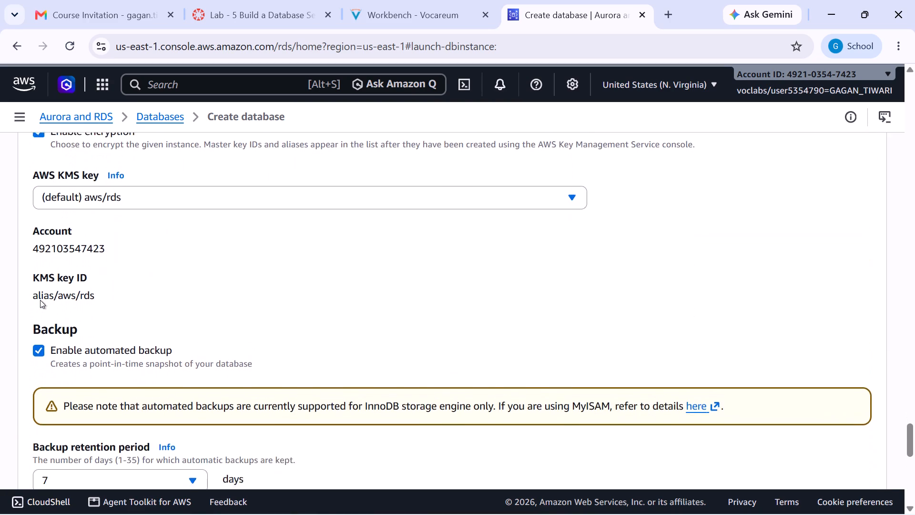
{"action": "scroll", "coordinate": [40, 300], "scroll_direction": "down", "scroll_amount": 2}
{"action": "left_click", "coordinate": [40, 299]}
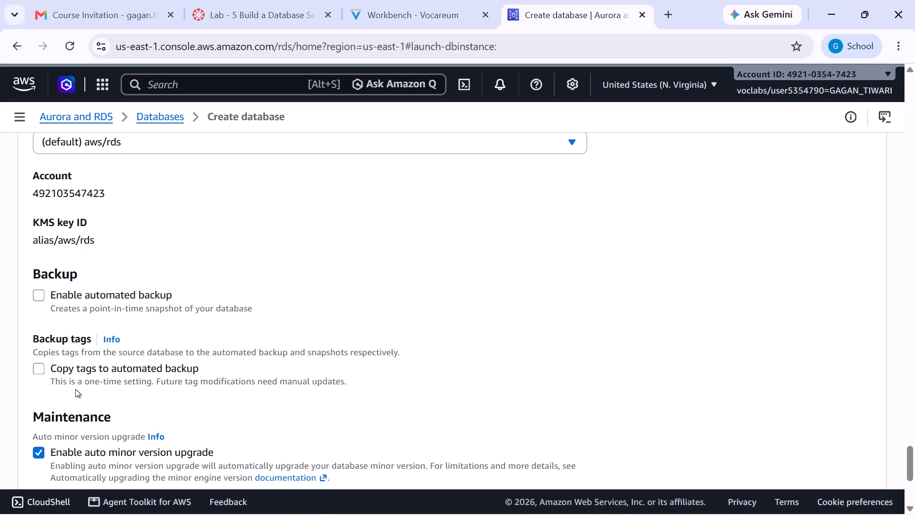
Select Copy tags to automated backup under Backup tags.
{"action": "scroll", "coordinate": [75, 389], "scroll_direction": "down", "scroll_amount": 1}
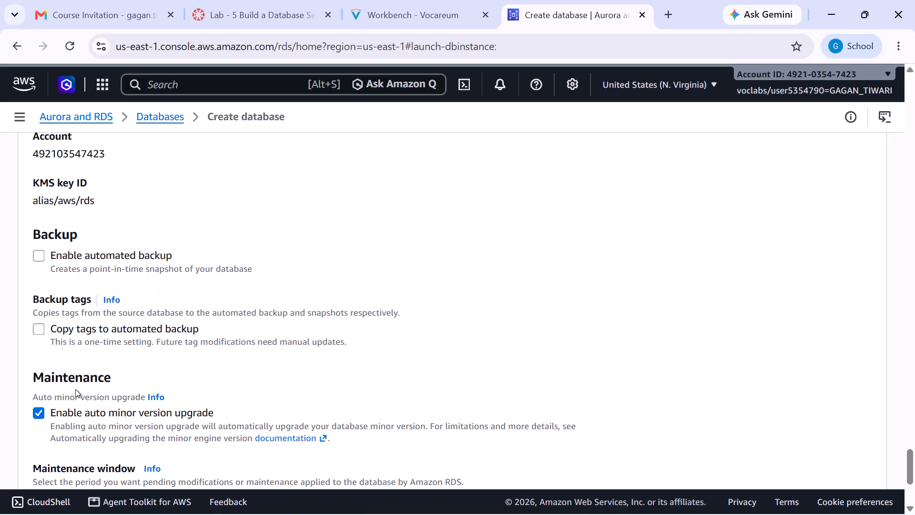
{"action": "scroll", "coordinate": [75, 389], "scroll_direction": "down", "scroll_amount": 4}
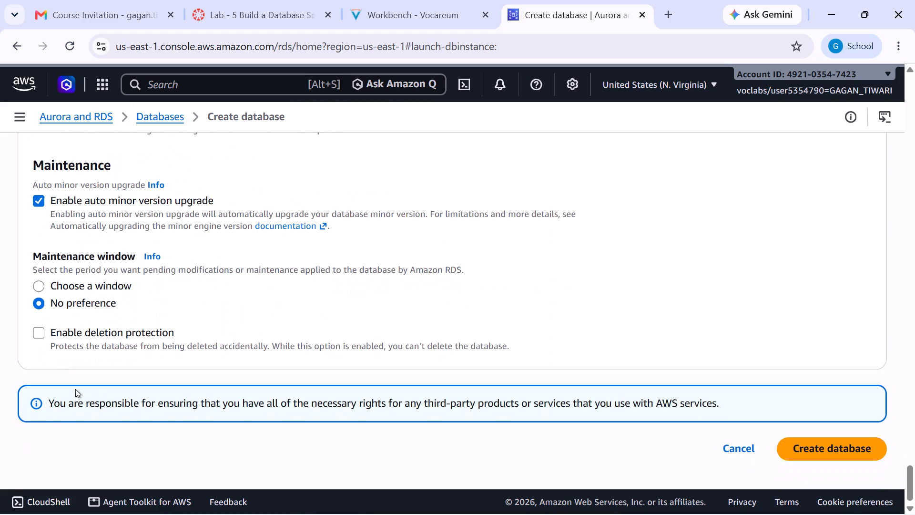
{"action": "scroll", "coordinate": [75, 389], "scroll_direction": "down", "scroll_amount": 2}
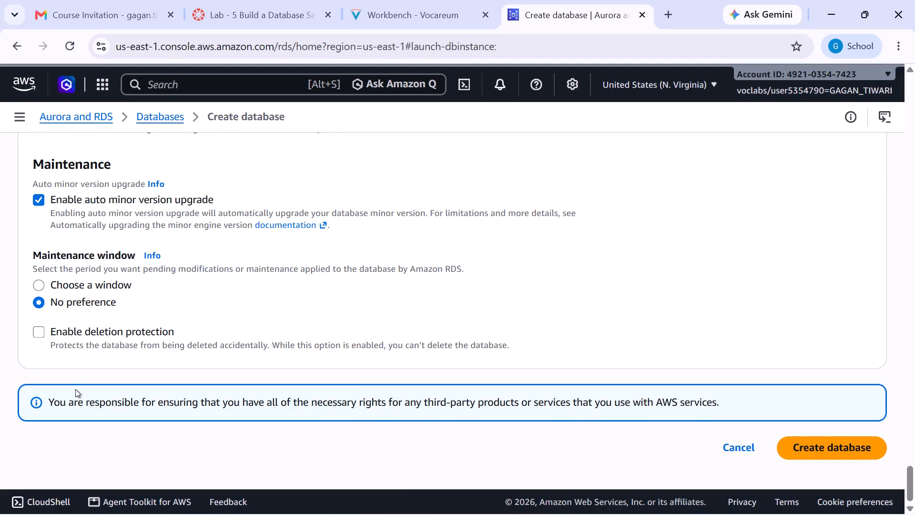
{"action": "scroll", "coordinate": [75, 389], "scroll_direction": "up", "scroll_amount": 3}
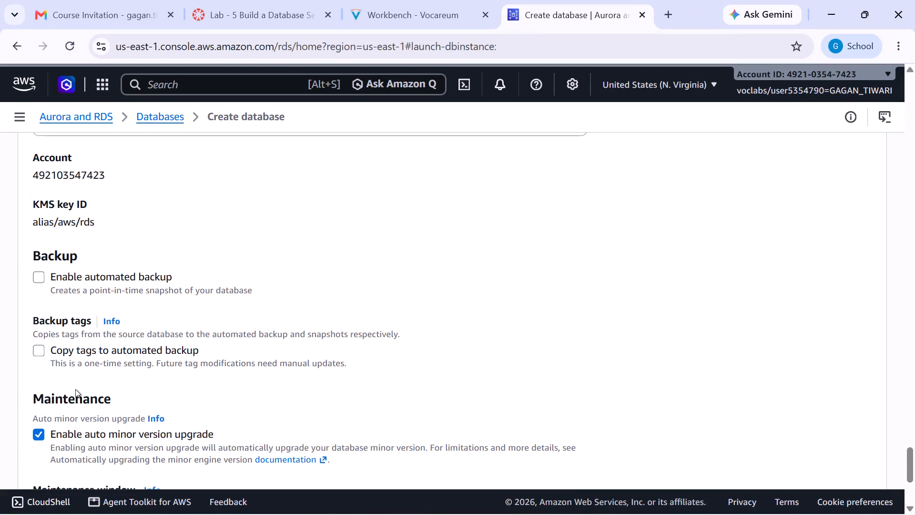
{"action": "left_click", "coordinate": [36, 353]}
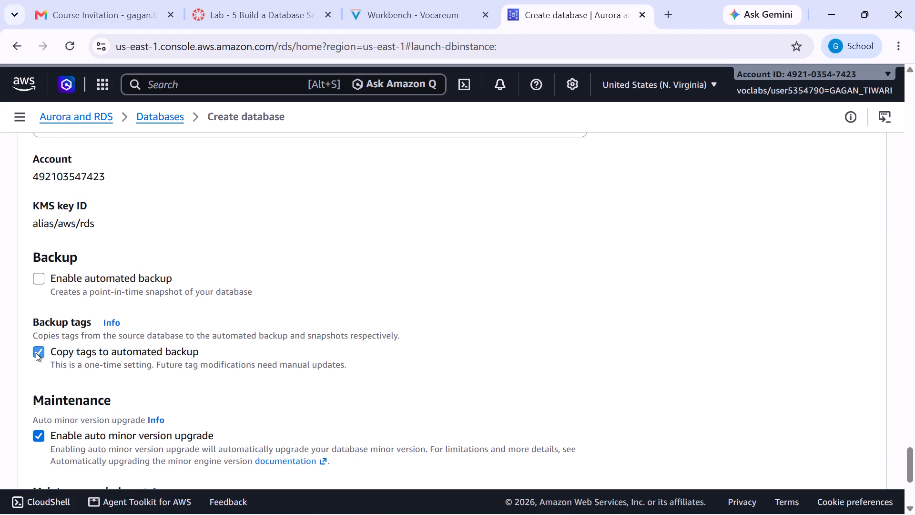
Turn Enable automated backup on in the Backup settings.
{"action": "left_click", "coordinate": [38, 282]}
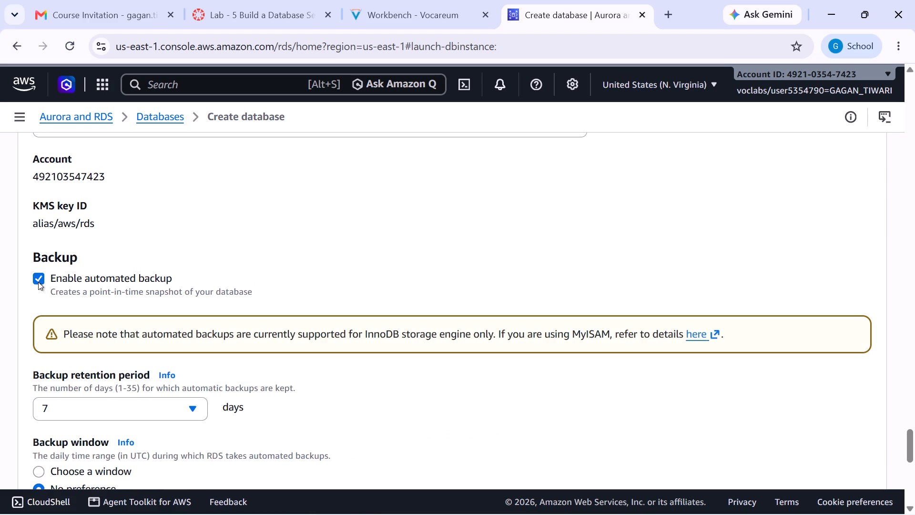
Review the backup retention, backup window, tags, replication and maintenance settings.
{"action": "scroll", "coordinate": [38, 282], "scroll_direction": "down", "scroll_amount": 2}
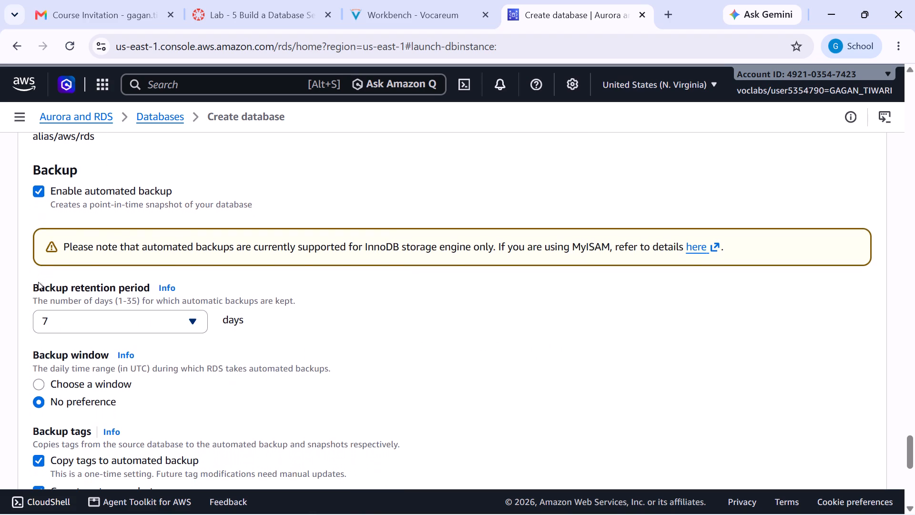
{"action": "scroll", "coordinate": [38, 282], "scroll_direction": "down", "scroll_amount": 3}
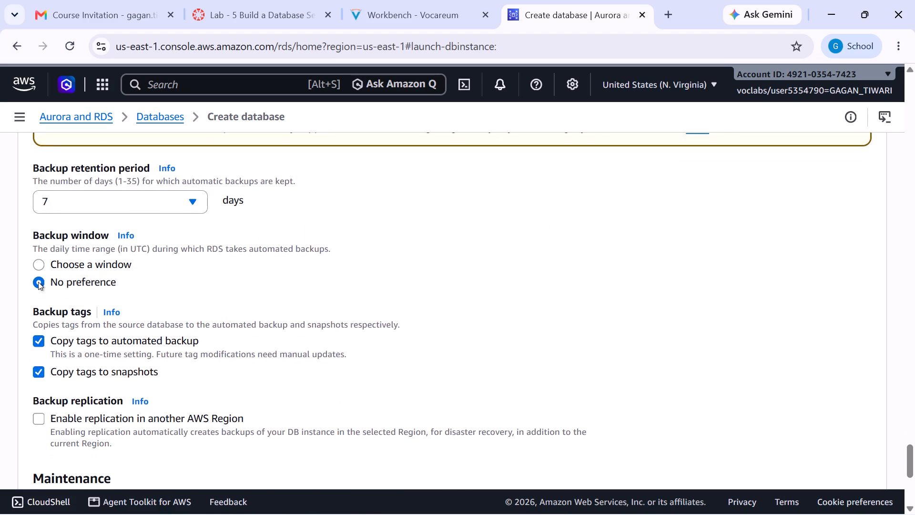
{"action": "scroll", "coordinate": [38, 282], "scroll_direction": "down", "scroll_amount": 5}
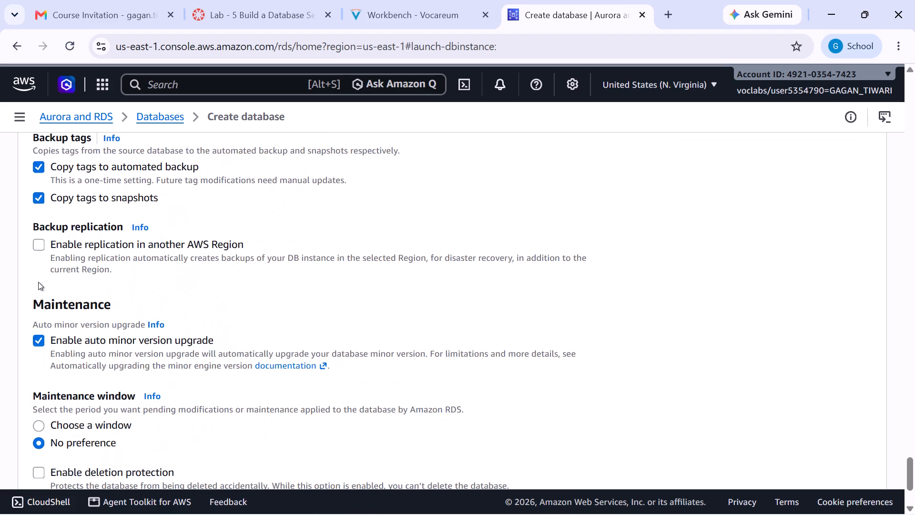
Turn off Enable automated backup in the Backup settings.
{"action": "scroll", "coordinate": [38, 282], "scroll_direction": "down", "scroll_amount": 1}
{"action": "scroll", "coordinate": [38, 282], "scroll_direction": "up", "scroll_amount": 4}
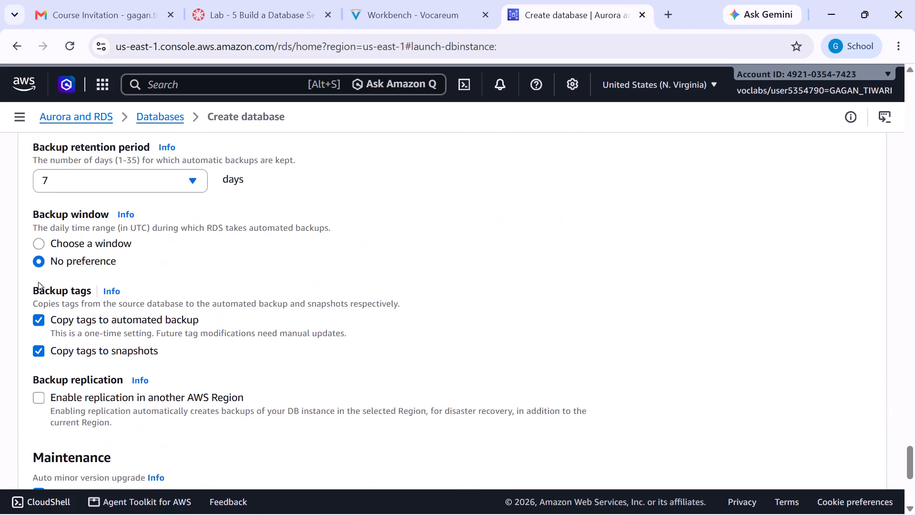
{"action": "scroll", "coordinate": [38, 282], "scroll_direction": "up", "scroll_amount": 2}
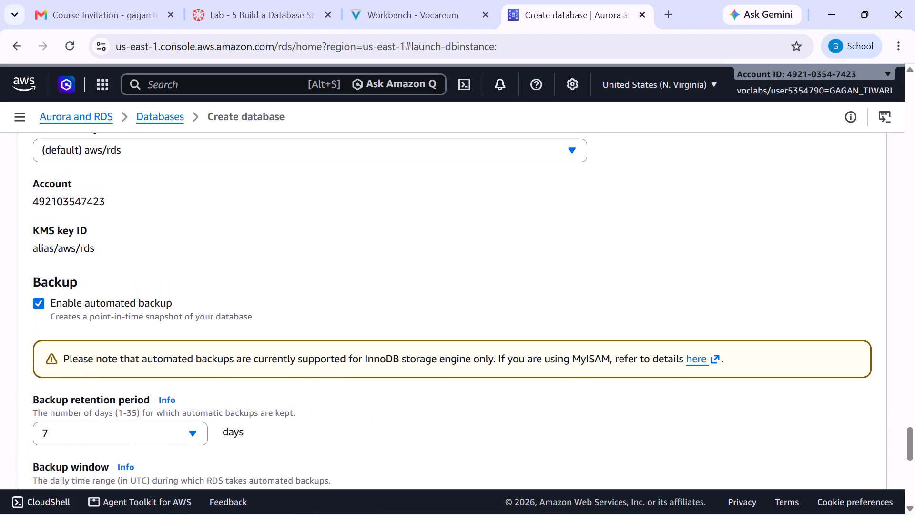
{"action": "left_click", "coordinate": [36, 300]}
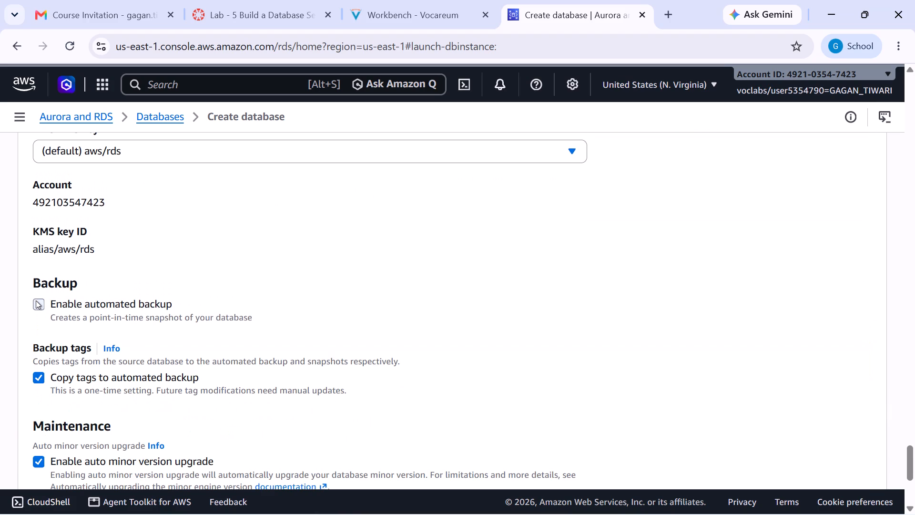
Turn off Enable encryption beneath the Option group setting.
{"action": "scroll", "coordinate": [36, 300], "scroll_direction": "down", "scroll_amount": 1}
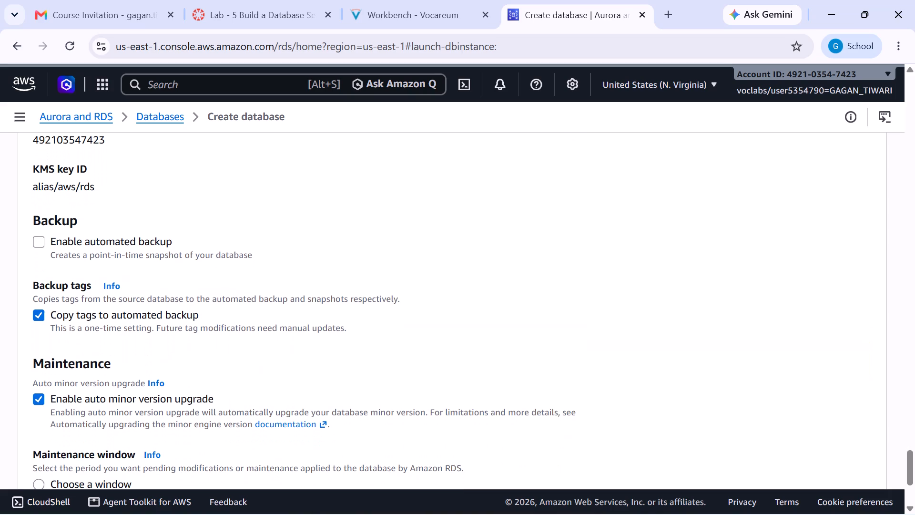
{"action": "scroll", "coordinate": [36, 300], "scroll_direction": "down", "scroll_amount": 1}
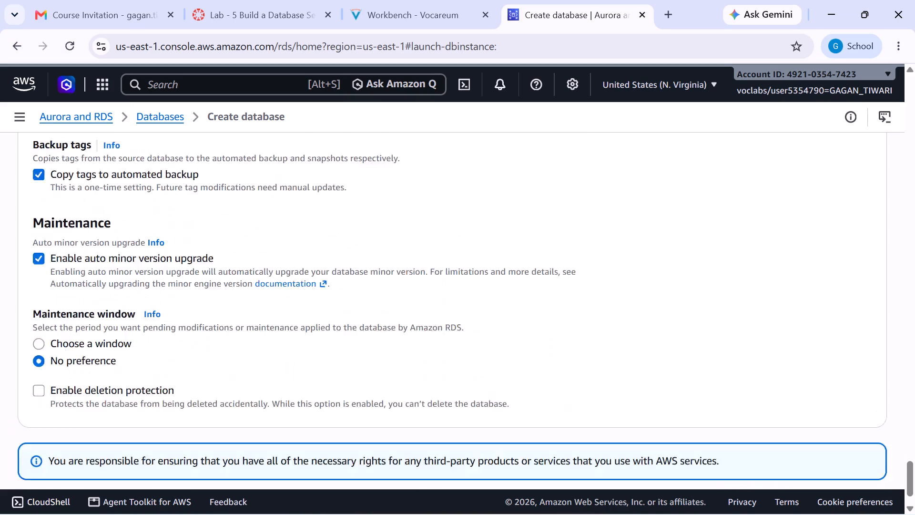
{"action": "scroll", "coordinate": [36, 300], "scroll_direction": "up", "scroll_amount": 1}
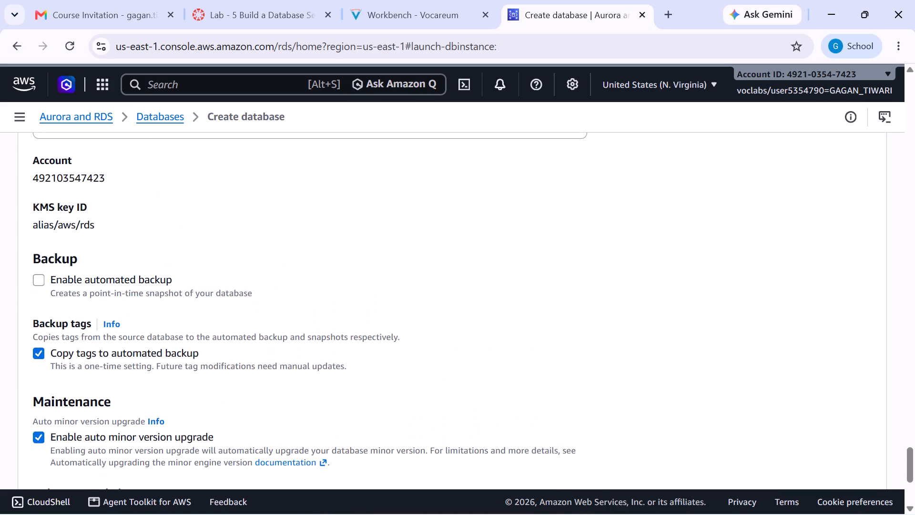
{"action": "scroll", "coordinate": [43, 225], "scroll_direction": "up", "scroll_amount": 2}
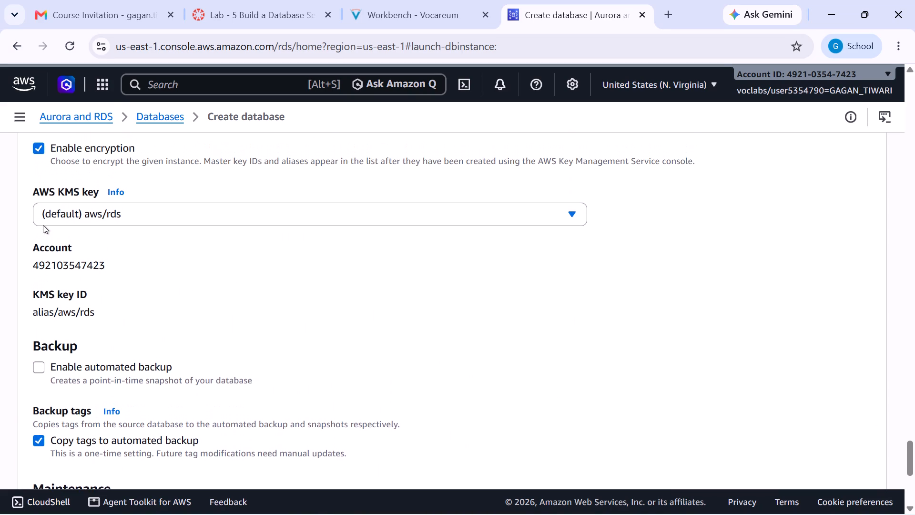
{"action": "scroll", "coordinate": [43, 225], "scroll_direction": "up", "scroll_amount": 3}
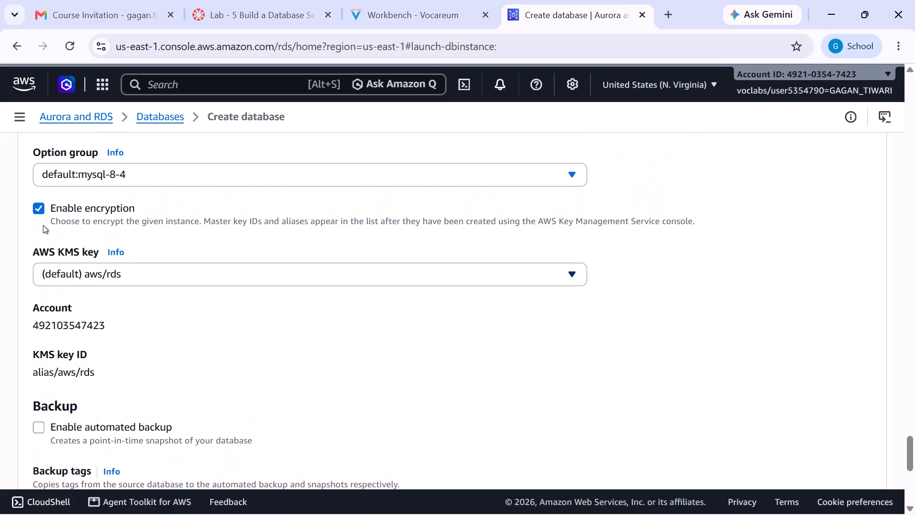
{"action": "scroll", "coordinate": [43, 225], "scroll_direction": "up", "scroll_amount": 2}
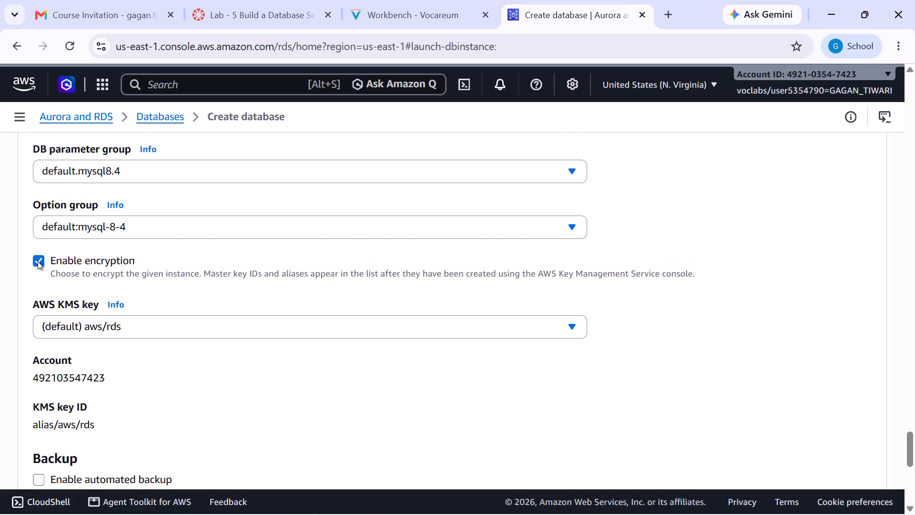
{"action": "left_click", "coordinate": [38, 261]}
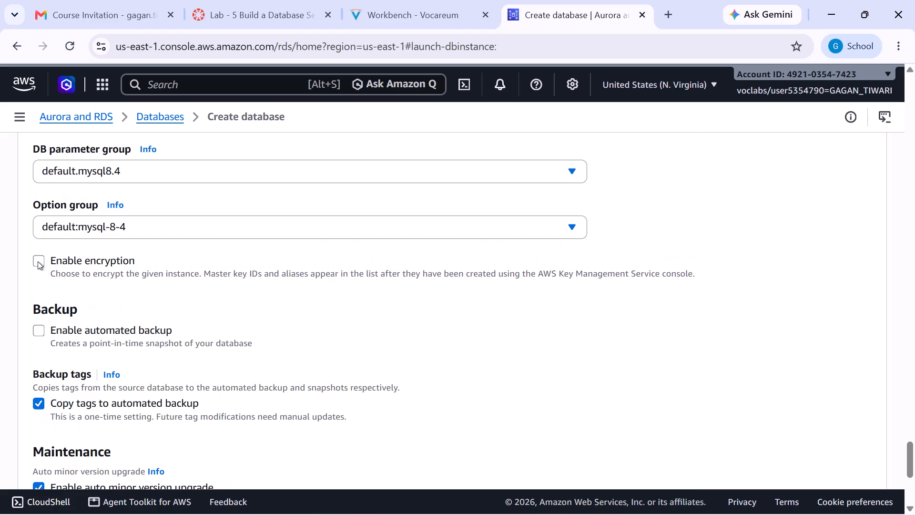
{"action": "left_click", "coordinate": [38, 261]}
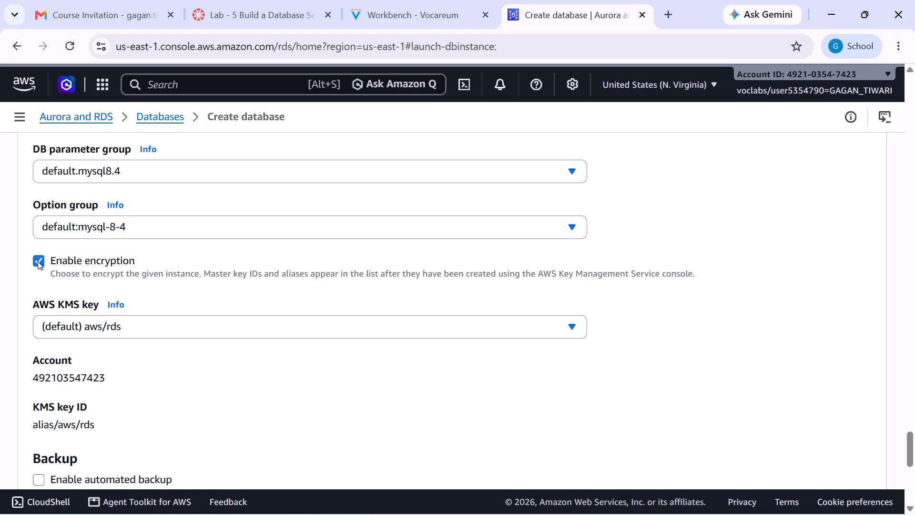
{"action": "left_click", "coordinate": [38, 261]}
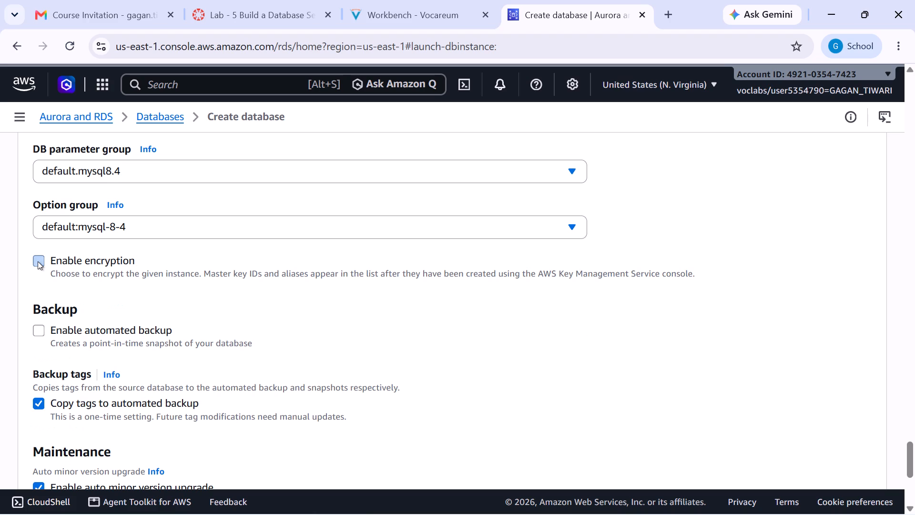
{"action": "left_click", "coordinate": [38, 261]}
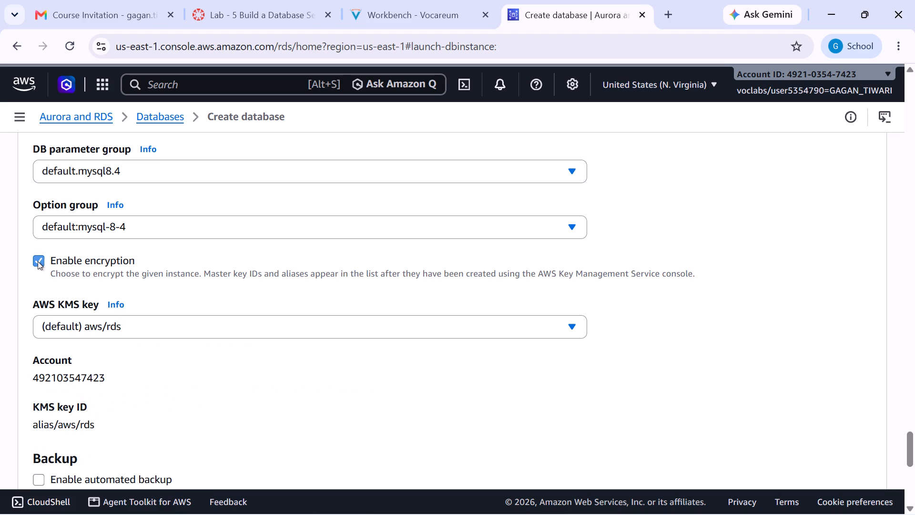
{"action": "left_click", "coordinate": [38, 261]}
Review the database's parameter group, option group, encryption, backup and maintenance settings.
{"action": "scroll", "coordinate": [38, 261], "scroll_direction": "down", "scroll_amount": 2}
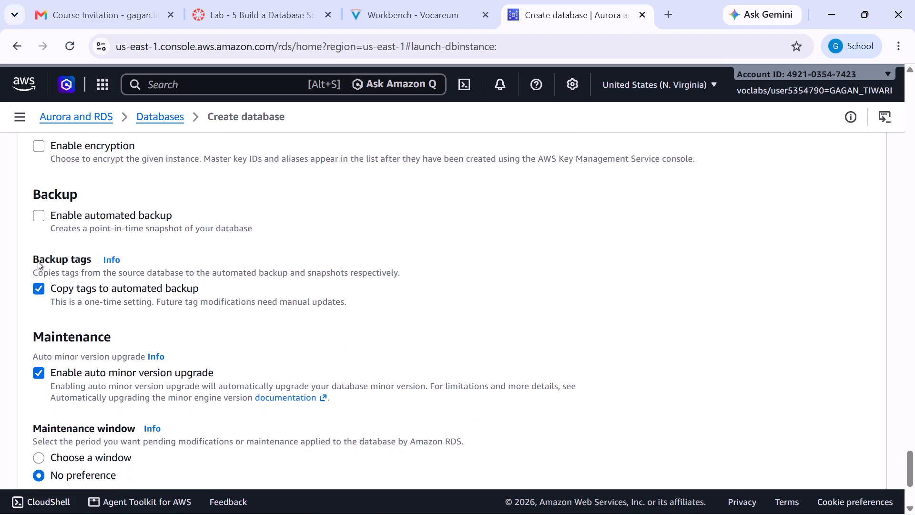
{"action": "scroll", "coordinate": [38, 261], "scroll_direction": "down", "scroll_amount": 3}
{"action": "scroll", "coordinate": [38, 261], "scroll_direction": "up", "scroll_amount": 1}
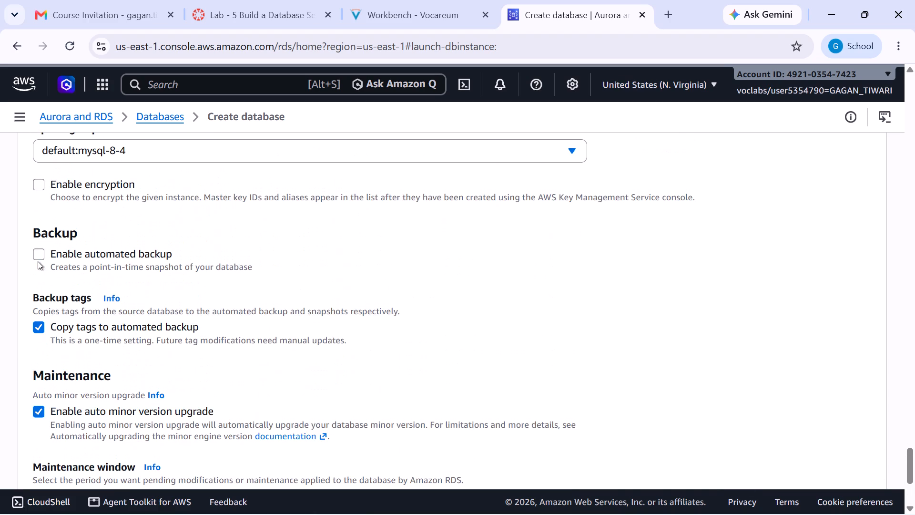
{"action": "scroll", "coordinate": [38, 261], "scroll_direction": "up", "scroll_amount": 2}
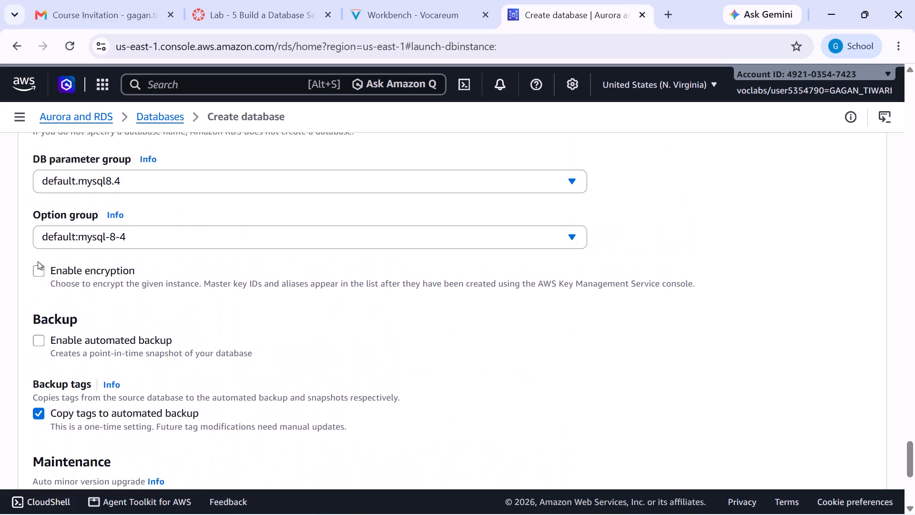
{"action": "scroll", "coordinate": [38, 261], "scroll_direction": "up", "scroll_amount": 1}
{"action": "scroll", "coordinate": [38, 261], "scroll_direction": "down", "scroll_amount": 1}
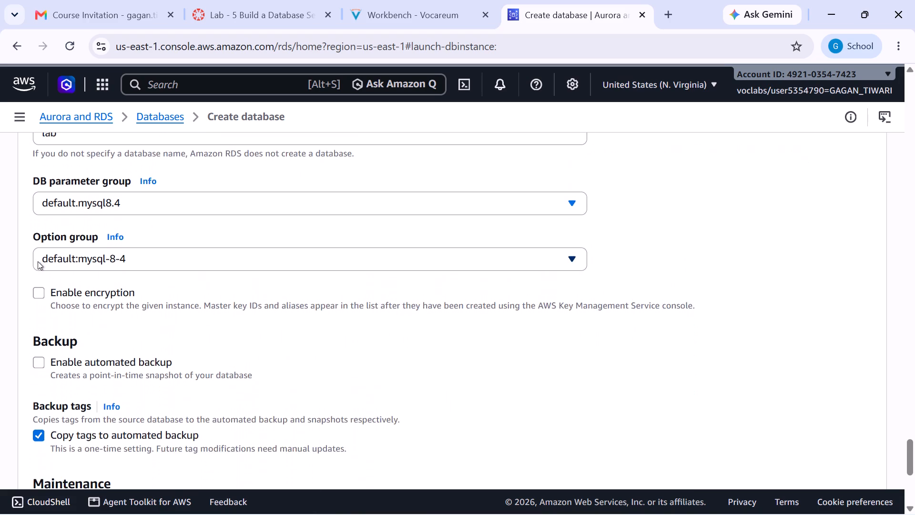
{"action": "scroll", "coordinate": [38, 261], "scroll_direction": "down", "scroll_amount": 2}
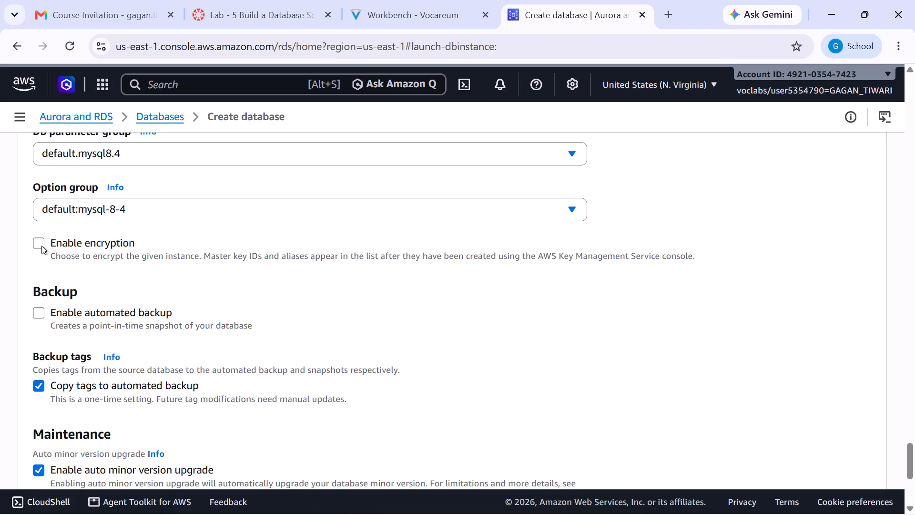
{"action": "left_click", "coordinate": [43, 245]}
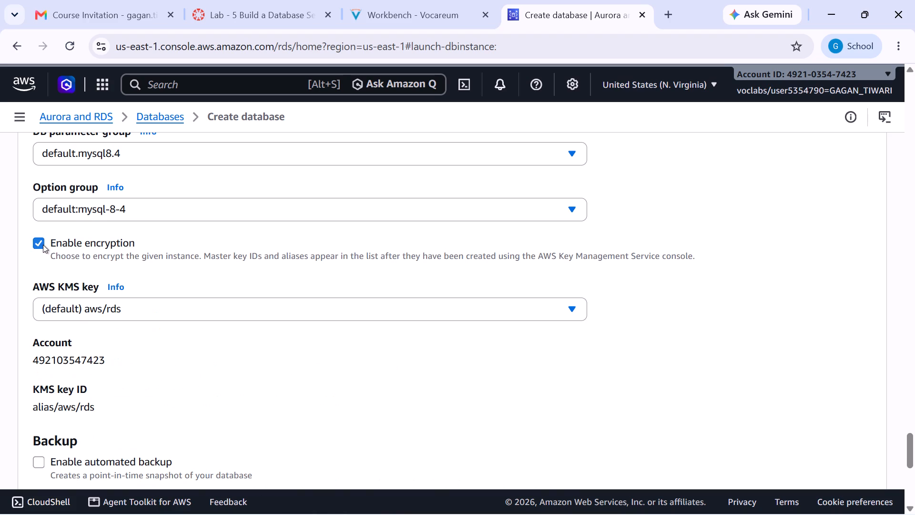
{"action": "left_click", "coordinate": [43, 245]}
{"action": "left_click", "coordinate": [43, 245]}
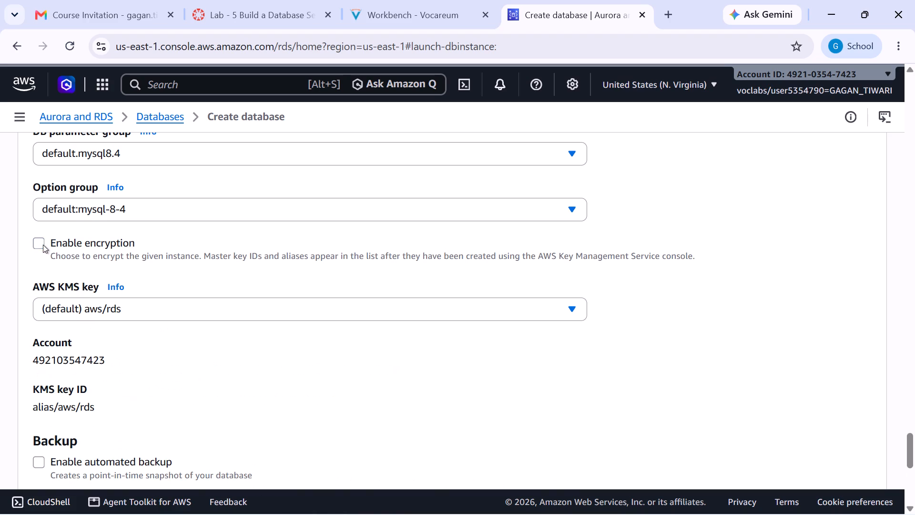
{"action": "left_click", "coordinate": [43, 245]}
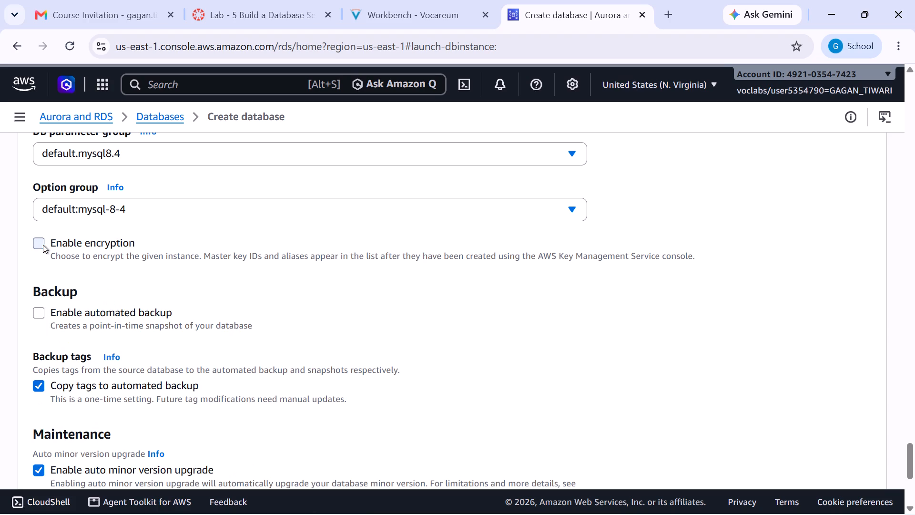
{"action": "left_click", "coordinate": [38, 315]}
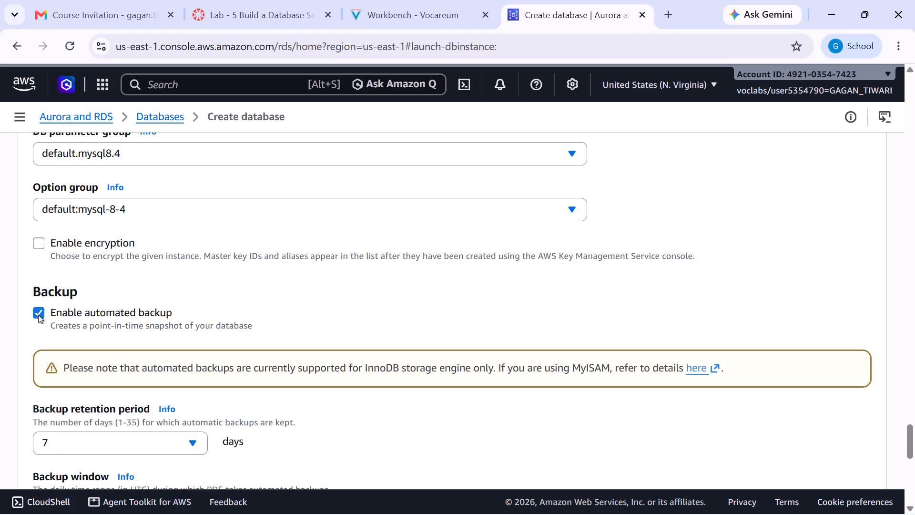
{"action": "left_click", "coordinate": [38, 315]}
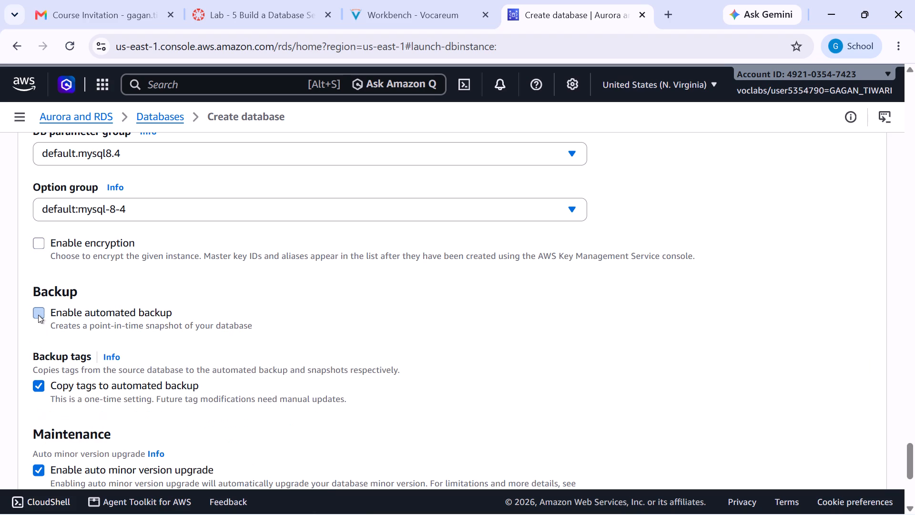
Review the backup tags, auto minor version upgrade, maintenance window and deletion protection settings.
{"action": "scroll", "coordinate": [38, 315], "scroll_direction": "down", "scroll_amount": 2}
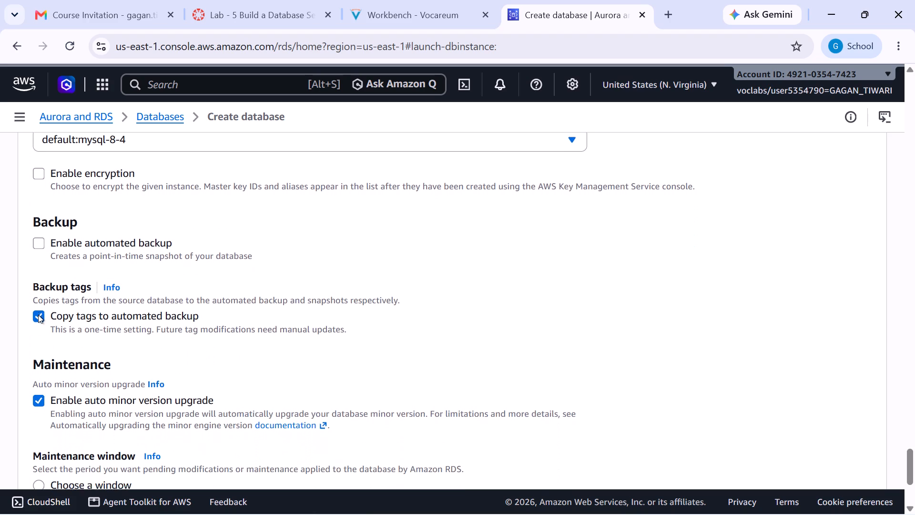
{"action": "scroll", "coordinate": [38, 315], "scroll_direction": "down", "scroll_amount": 3}
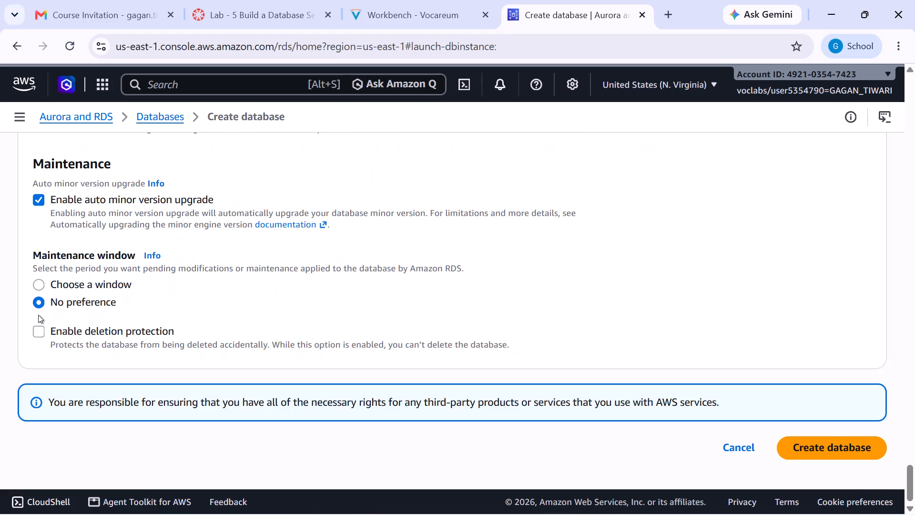
{"action": "scroll", "coordinate": [38, 315], "scroll_direction": "up", "scroll_amount": 4}
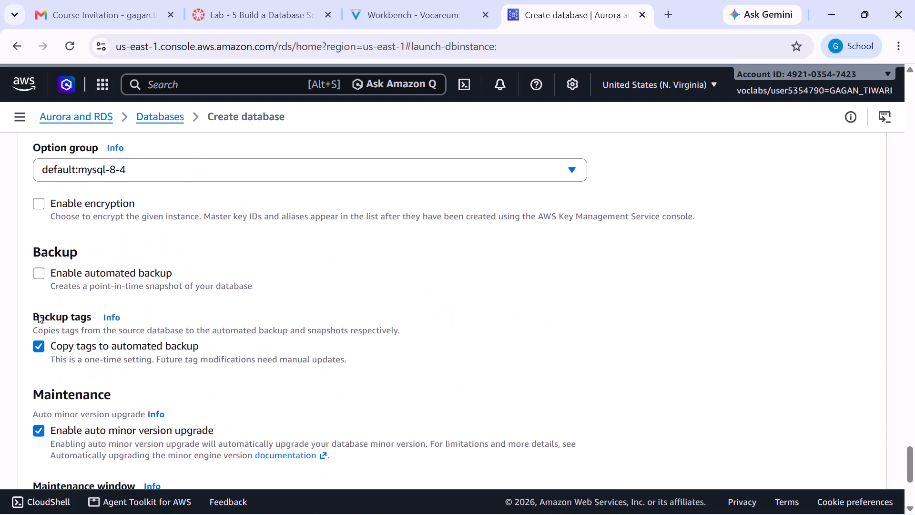
{"action": "scroll", "coordinate": [38, 315], "scroll_direction": "up", "scroll_amount": 1}
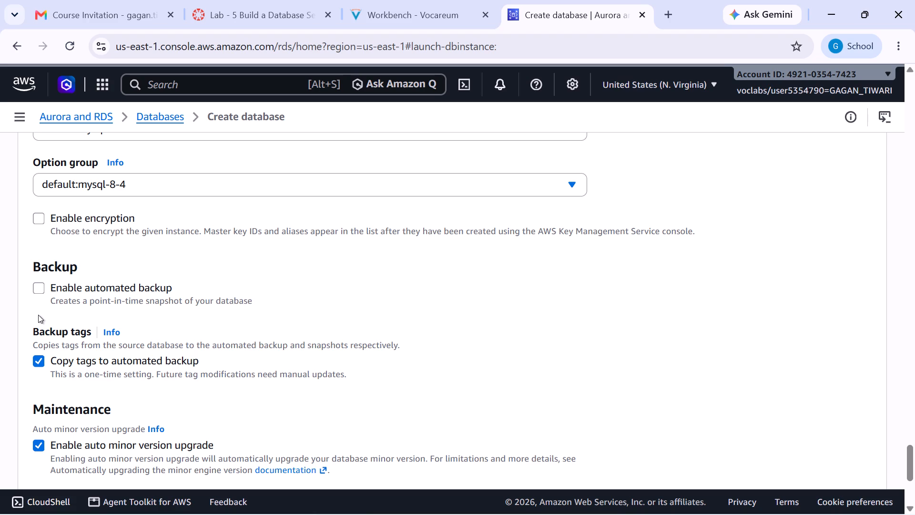
{"action": "scroll", "coordinate": [38, 315], "scroll_direction": "up", "scroll_amount": 1}
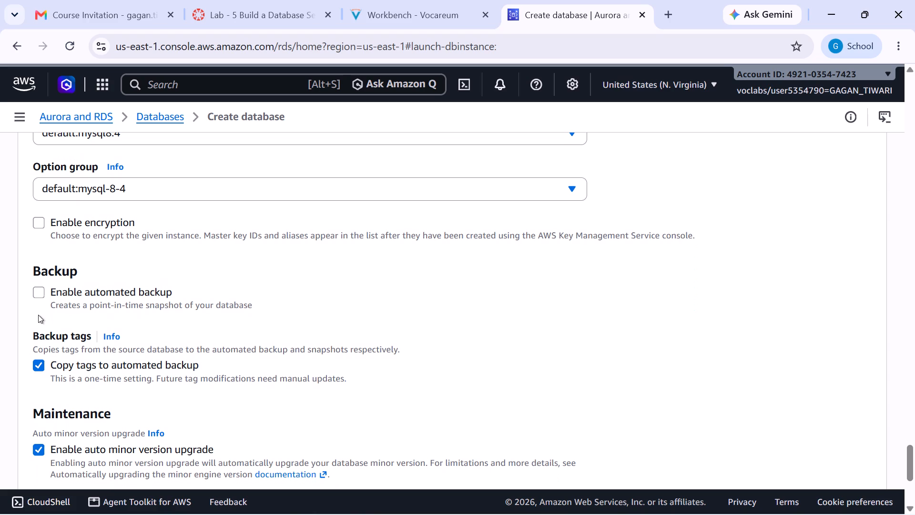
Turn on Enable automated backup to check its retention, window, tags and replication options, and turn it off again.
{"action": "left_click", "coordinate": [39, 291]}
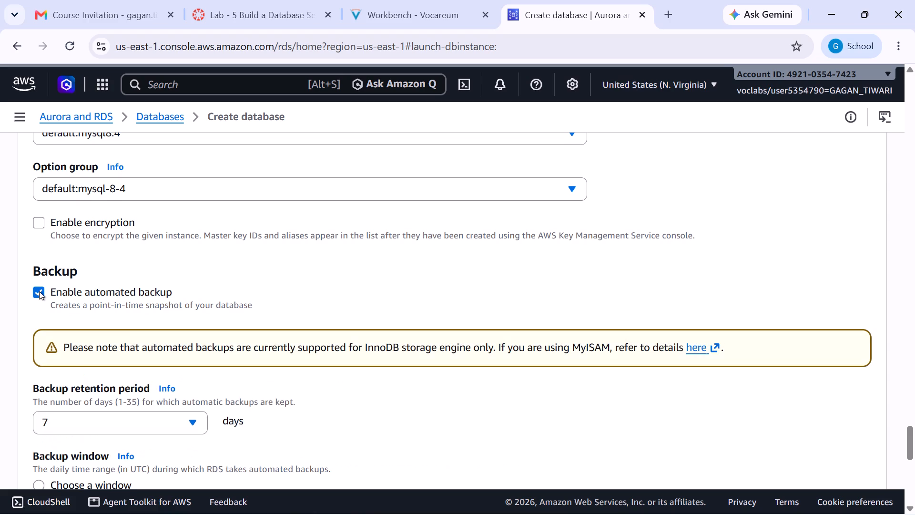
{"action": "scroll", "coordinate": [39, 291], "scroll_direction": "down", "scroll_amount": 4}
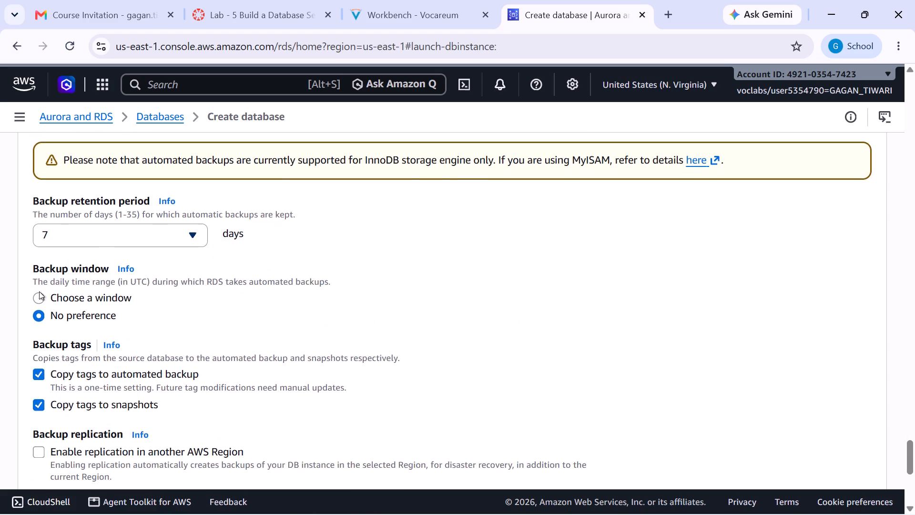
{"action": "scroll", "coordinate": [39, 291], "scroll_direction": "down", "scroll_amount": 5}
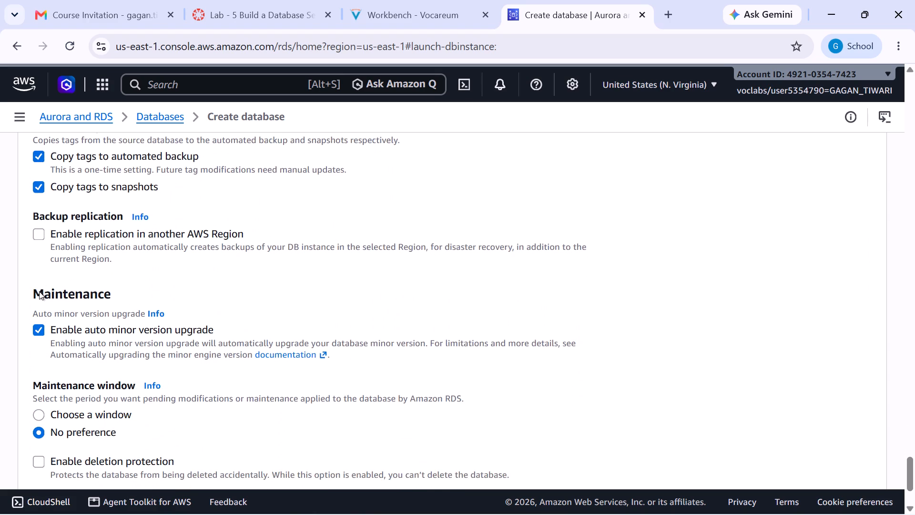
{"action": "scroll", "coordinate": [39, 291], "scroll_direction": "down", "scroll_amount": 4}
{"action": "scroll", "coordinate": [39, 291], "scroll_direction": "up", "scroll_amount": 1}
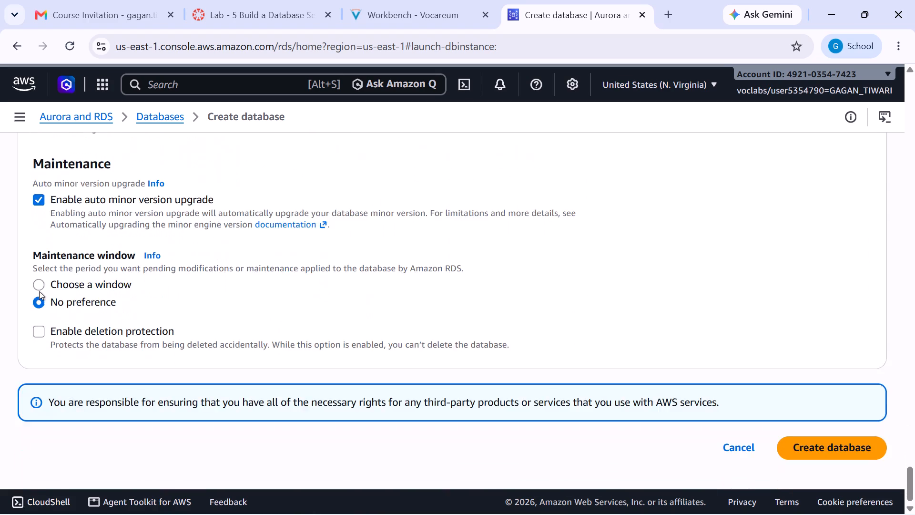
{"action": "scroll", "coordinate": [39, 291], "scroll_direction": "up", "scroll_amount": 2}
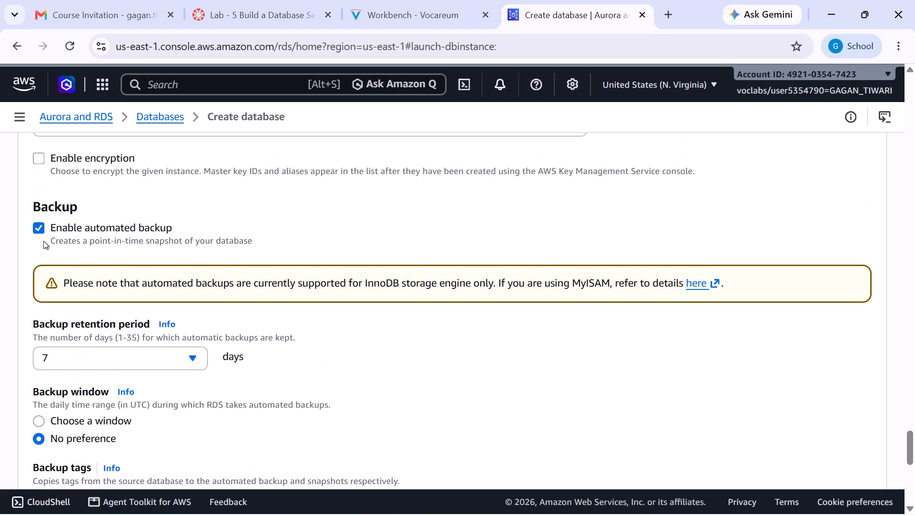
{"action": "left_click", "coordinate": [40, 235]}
Turn on Enable encryption with the (default) aws/rds KMS key.
{"action": "scroll", "coordinate": [40, 235], "scroll_direction": "up", "scroll_amount": 1}
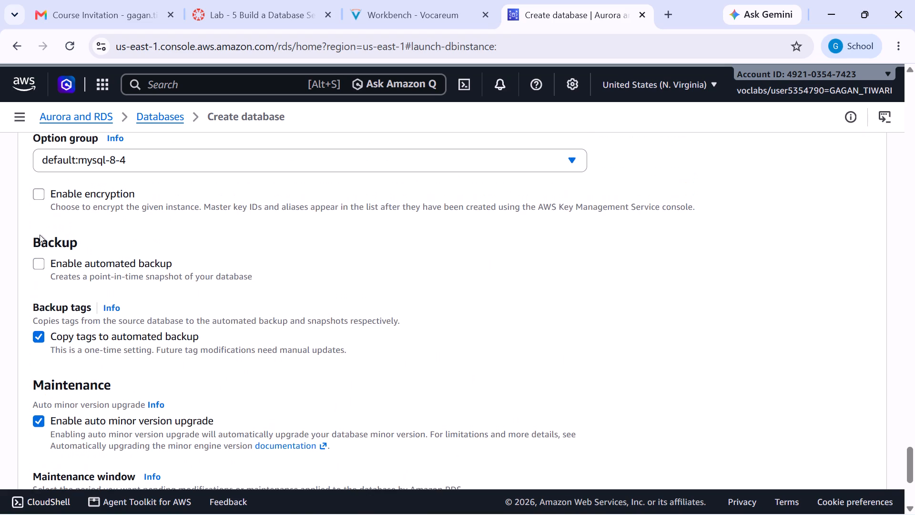
{"action": "scroll", "coordinate": [40, 235], "scroll_direction": "up", "scroll_amount": 1}
{"action": "left_click", "coordinate": [33, 193]}
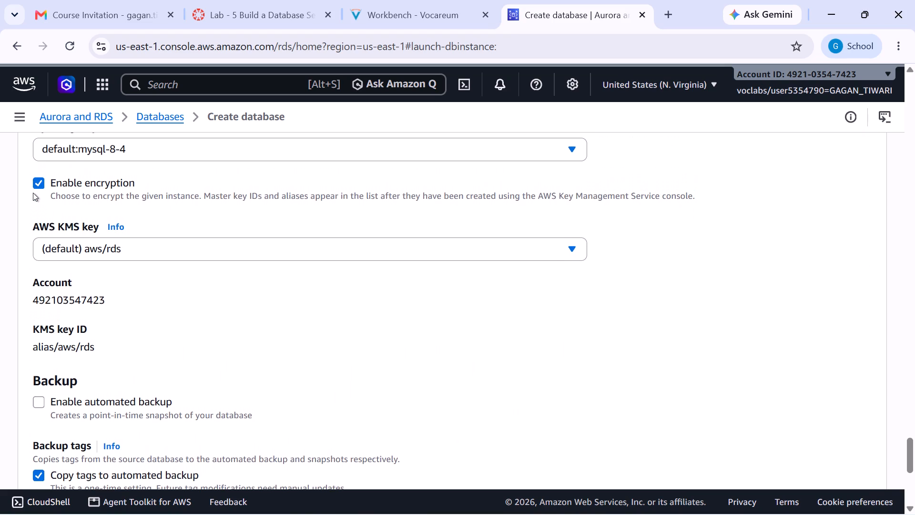
Turn off Enable encryption for the database and check the adjacent backup and option group settings.
{"action": "left_click", "coordinate": [33, 193]}
{"action": "scroll", "coordinate": [55, 256], "scroll_direction": "down", "scroll_amount": 1}
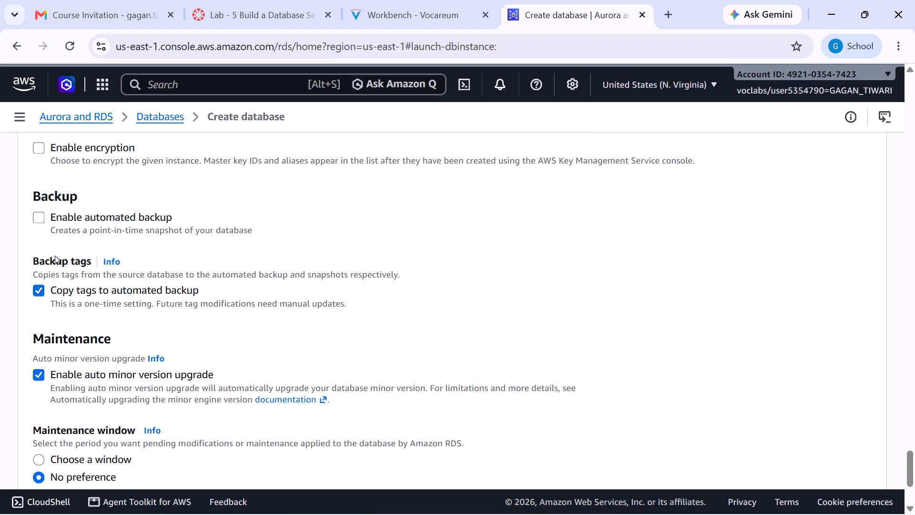
{"action": "scroll", "coordinate": [55, 256], "scroll_direction": "down", "scroll_amount": 1}
{"action": "scroll", "coordinate": [55, 256], "scroll_direction": "up", "scroll_amount": 1}
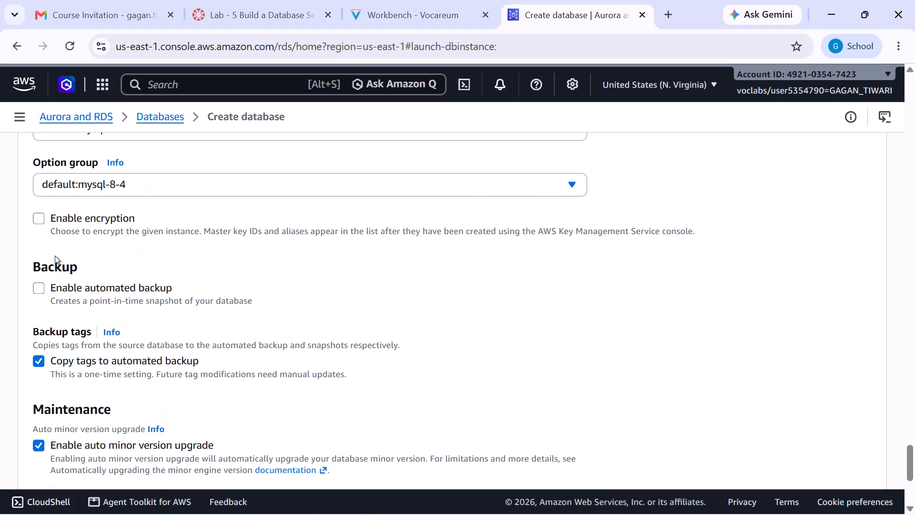
{"action": "scroll", "coordinate": [55, 256], "scroll_direction": "up", "scroll_amount": 1}
{"action": "scroll", "coordinate": [55, 256], "scroll_direction": "down", "scroll_amount": 2}
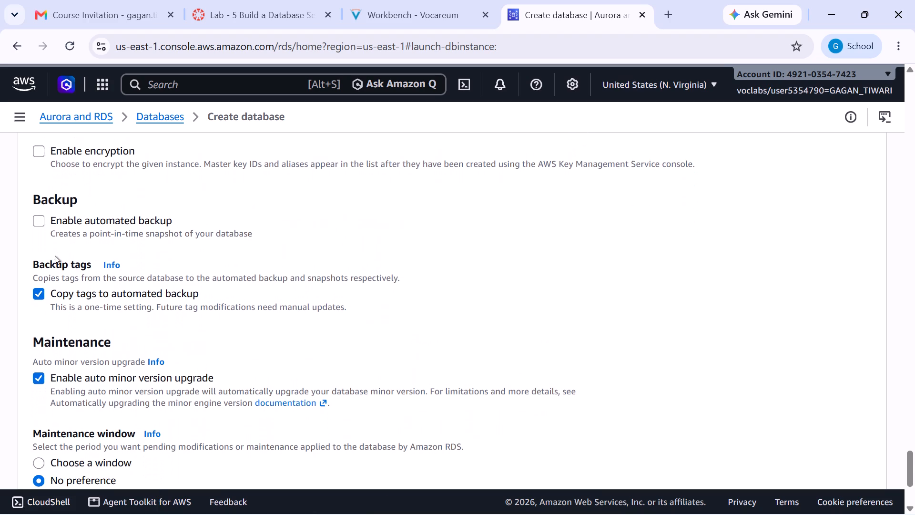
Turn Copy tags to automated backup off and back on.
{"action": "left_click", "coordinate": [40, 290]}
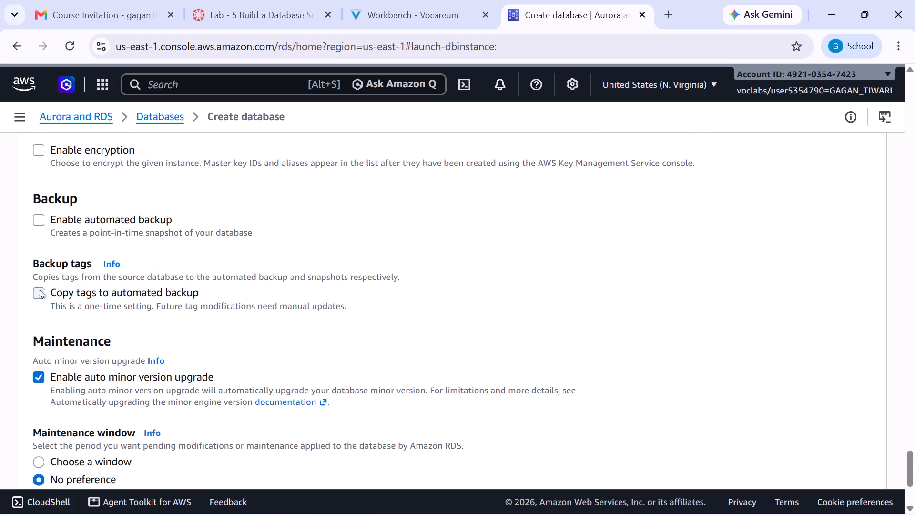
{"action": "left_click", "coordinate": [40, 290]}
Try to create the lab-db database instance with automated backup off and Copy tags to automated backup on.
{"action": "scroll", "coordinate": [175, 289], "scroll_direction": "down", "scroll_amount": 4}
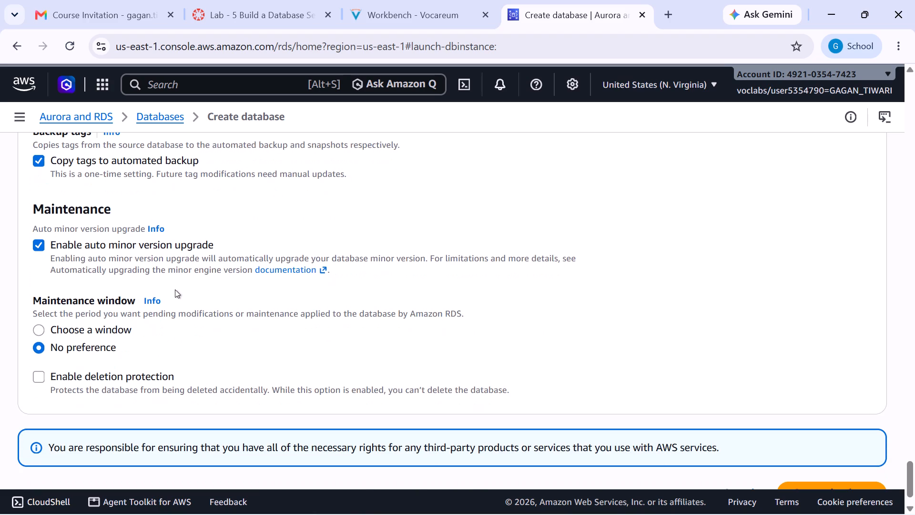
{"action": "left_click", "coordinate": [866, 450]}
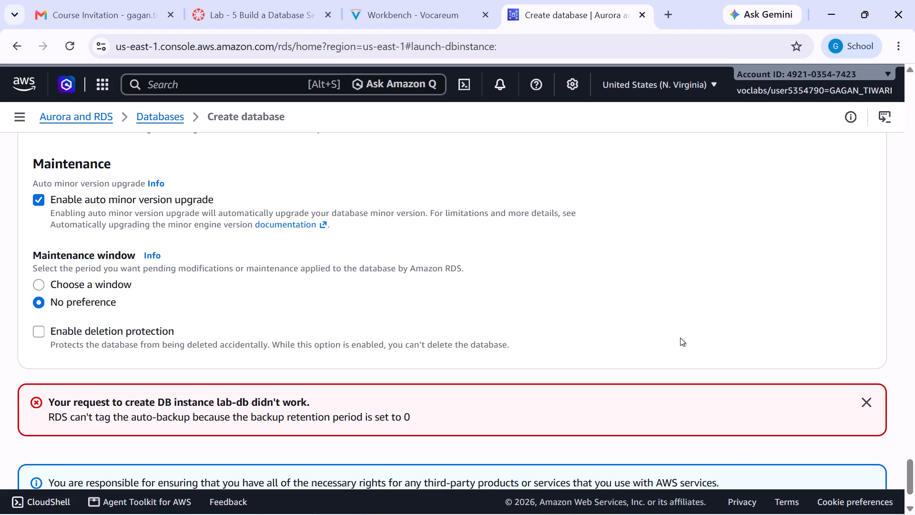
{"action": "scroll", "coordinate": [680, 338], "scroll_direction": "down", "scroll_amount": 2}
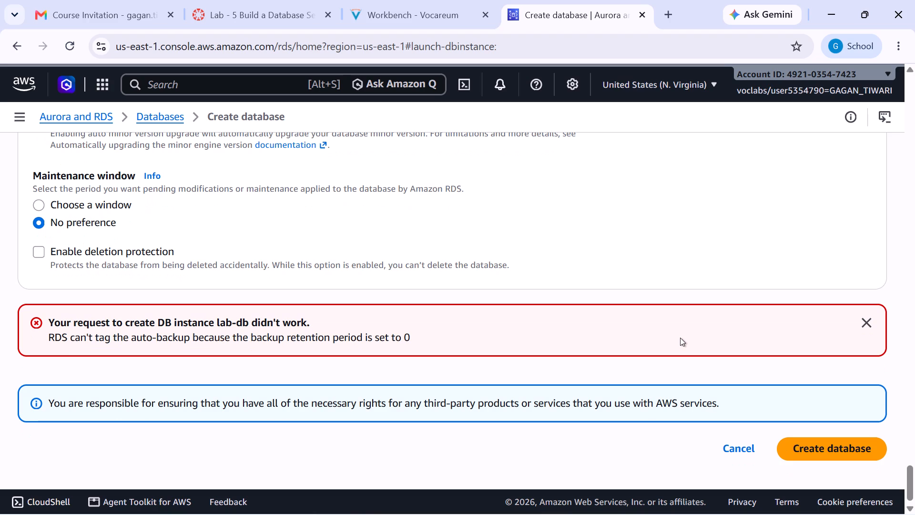
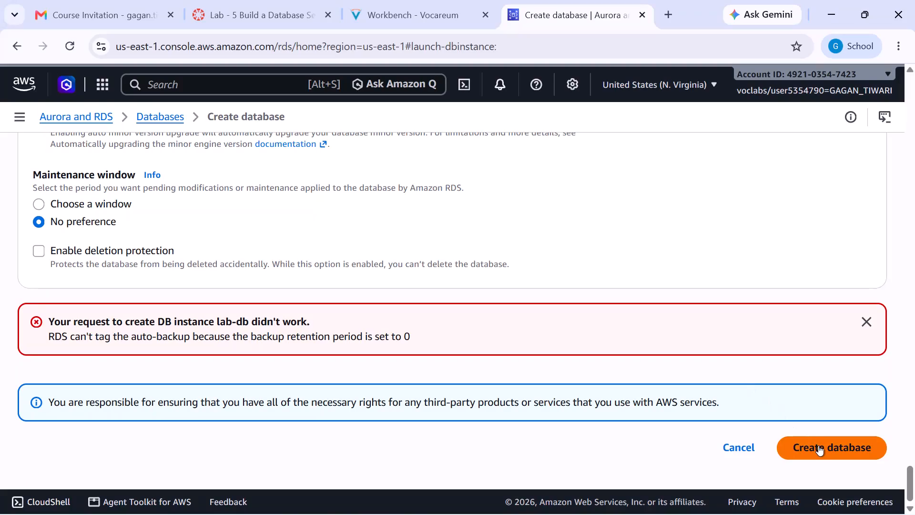
Retry creating the lab-db database instance with the current settings, dismissing the error notice before resubmitting the request.
{"action": "left_click", "coordinate": [818, 445]}
{"action": "left_click", "coordinate": [869, 320]}
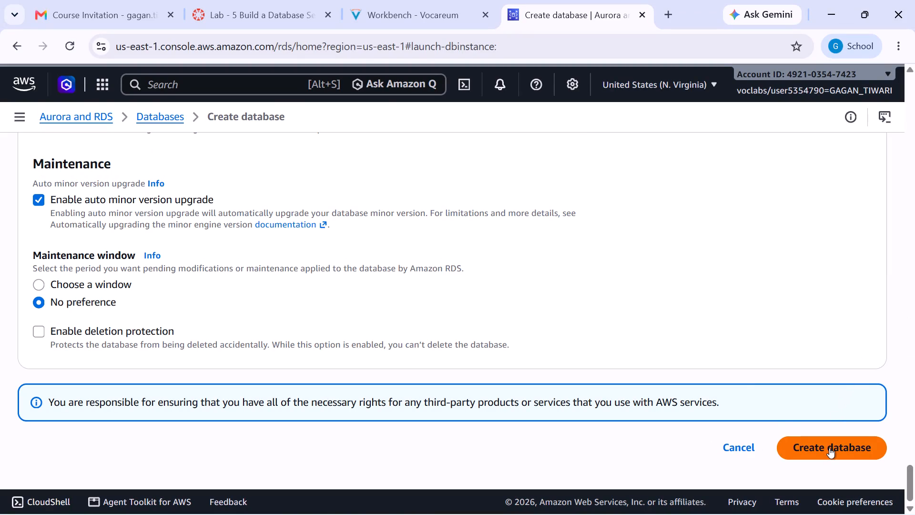
{"action": "left_click", "coordinate": [829, 448]}
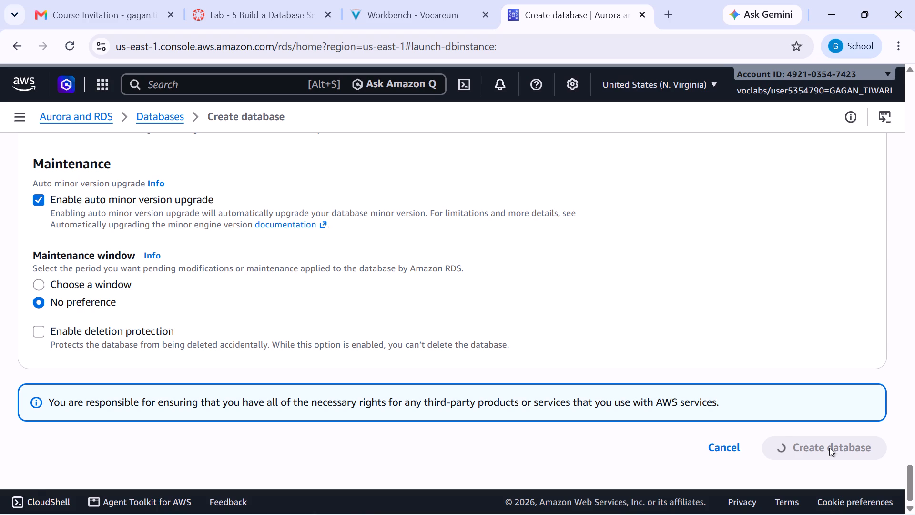
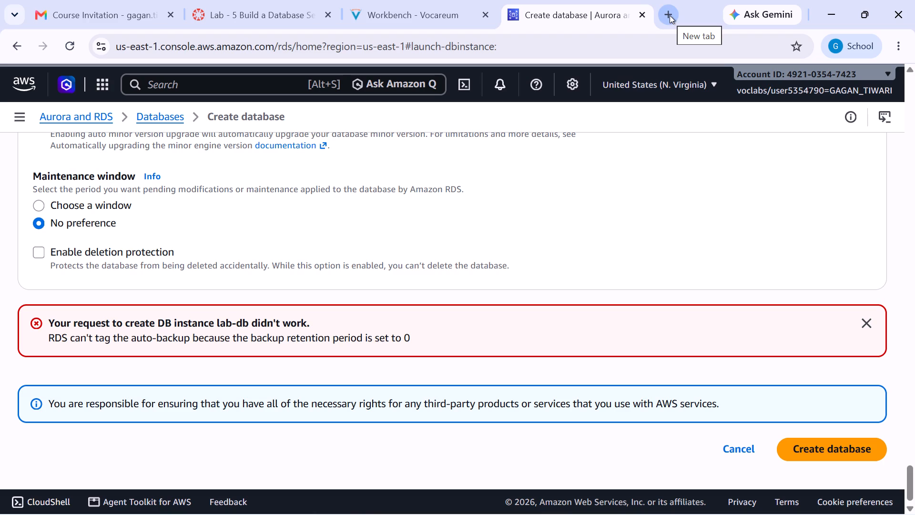
Examine the error notice for the lab-db creation request to identify which backup setting is causing the problem.
{"action": "left_click", "coordinate": [219, 327]}
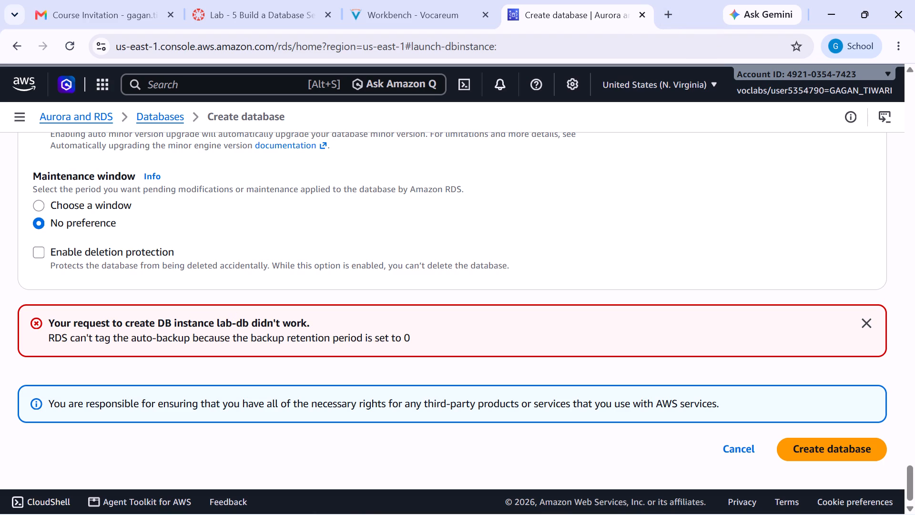
{"action": "double_click", "coordinate": [459, 337]}
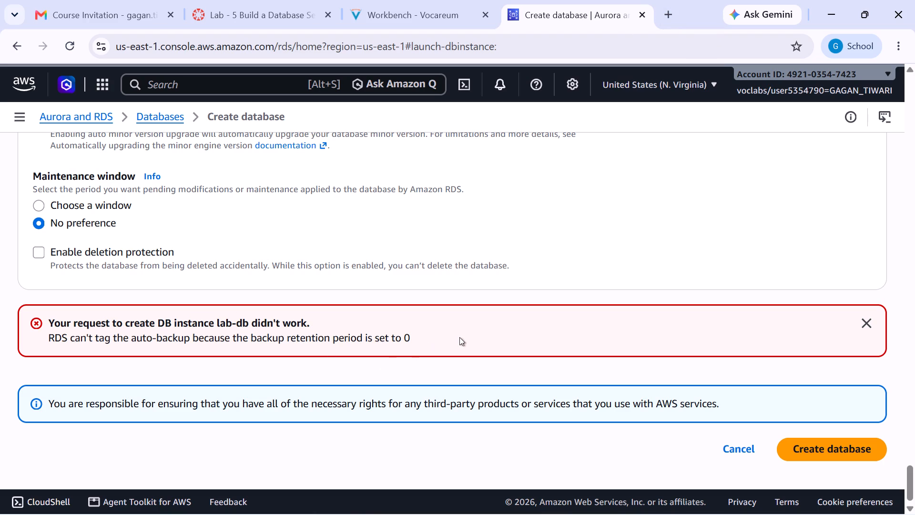
{"action": "triple_click", "coordinate": [459, 337]}
{"action": "double_click", "coordinate": [459, 337]}
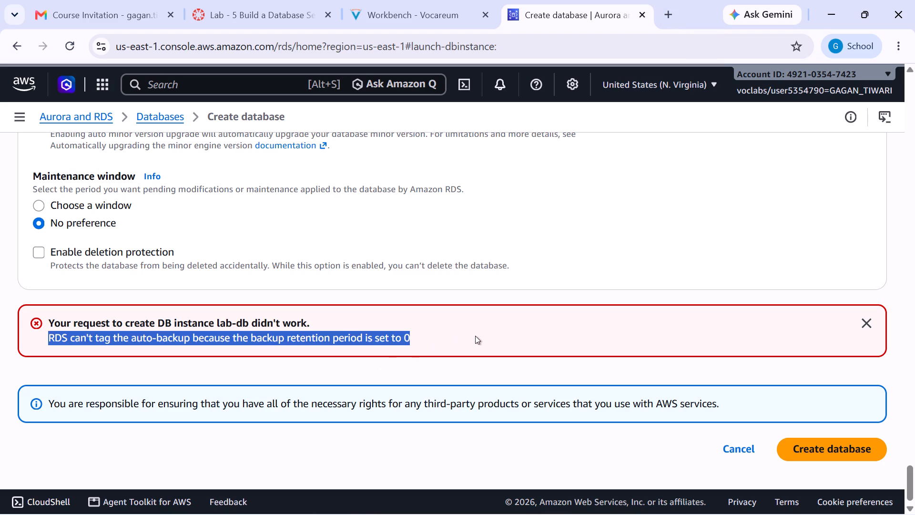
{"action": "left_click", "coordinate": [476, 336]}
{"action": "left_click_drag", "start_coordinate": [476, 336], "coordinate": [237, 328]}
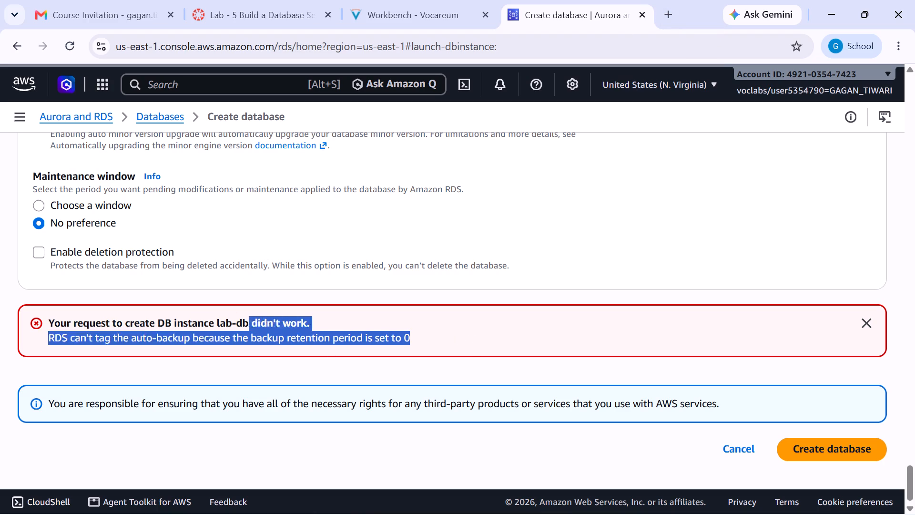
{"action": "left_click_drag", "start_coordinate": [237, 328], "coordinate": [130, 303]}
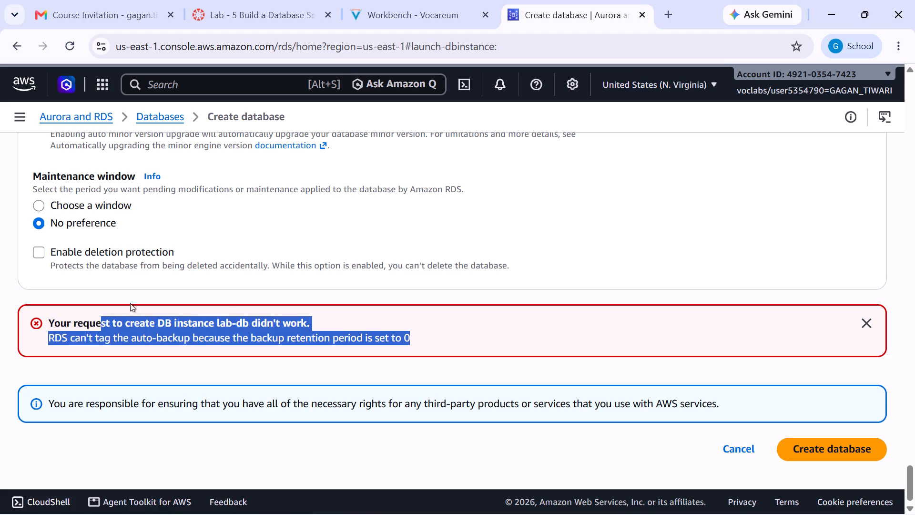
{"action": "left_click_drag", "start_coordinate": [130, 303], "coordinate": [436, 337]}
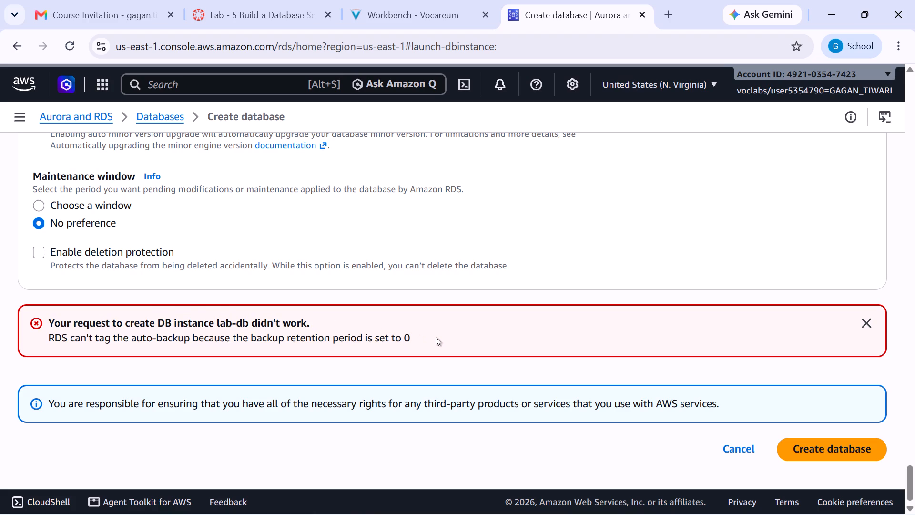
{"action": "left_click_drag", "start_coordinate": [494, 334], "coordinate": [324, 307]}
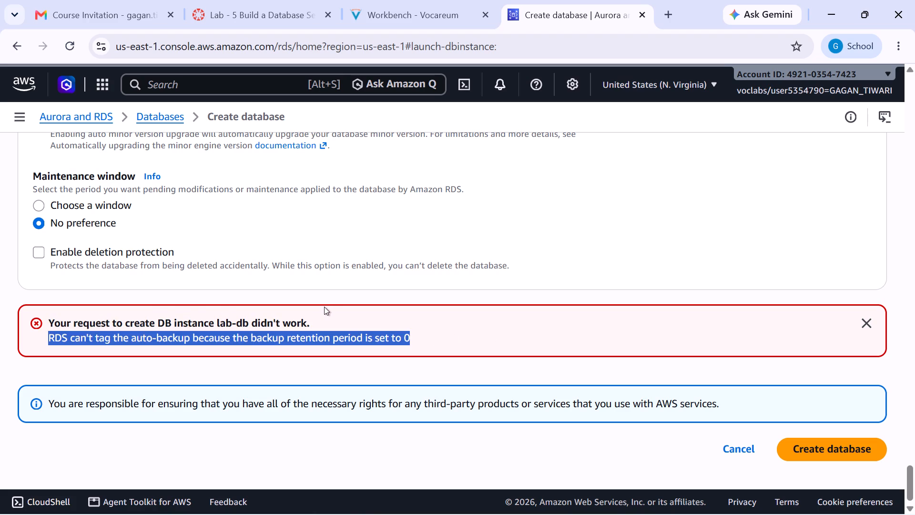
{"action": "left_click_drag", "start_coordinate": [324, 307], "coordinate": [411, 342]}
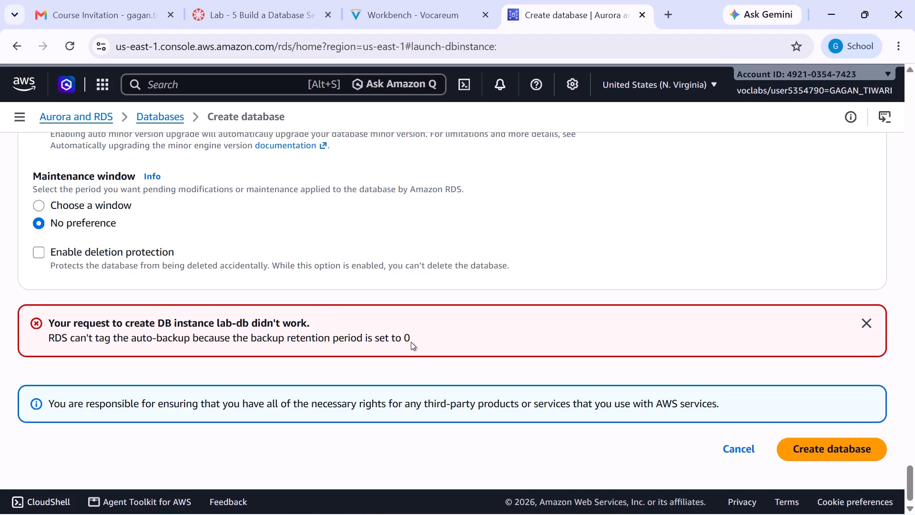
{"action": "left_click_drag", "start_coordinate": [411, 342], "coordinate": [412, 343]}
{"action": "left_click_drag", "start_coordinate": [412, 343], "coordinate": [269, 337]}
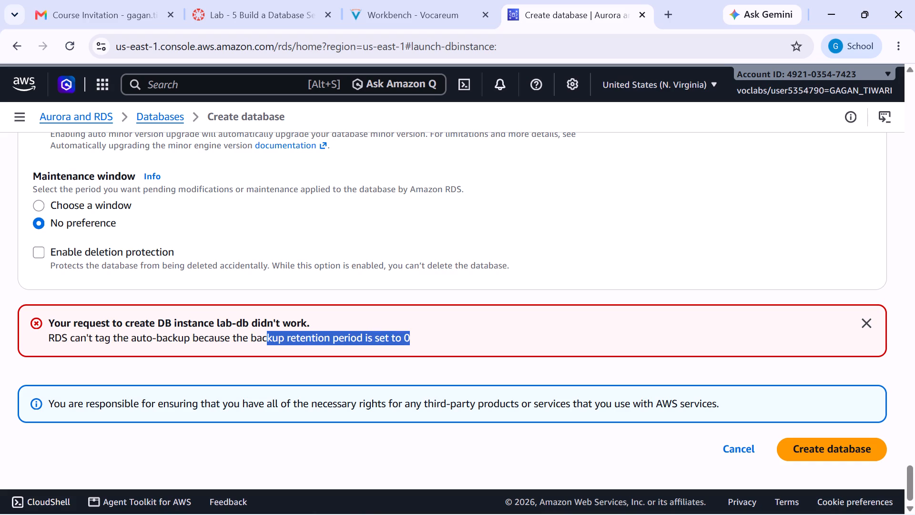
{"action": "left_click_drag", "start_coordinate": [269, 337], "coordinate": [269, 339]}
{"action": "left_click_drag", "start_coordinate": [269, 339], "coordinate": [154, 303]}
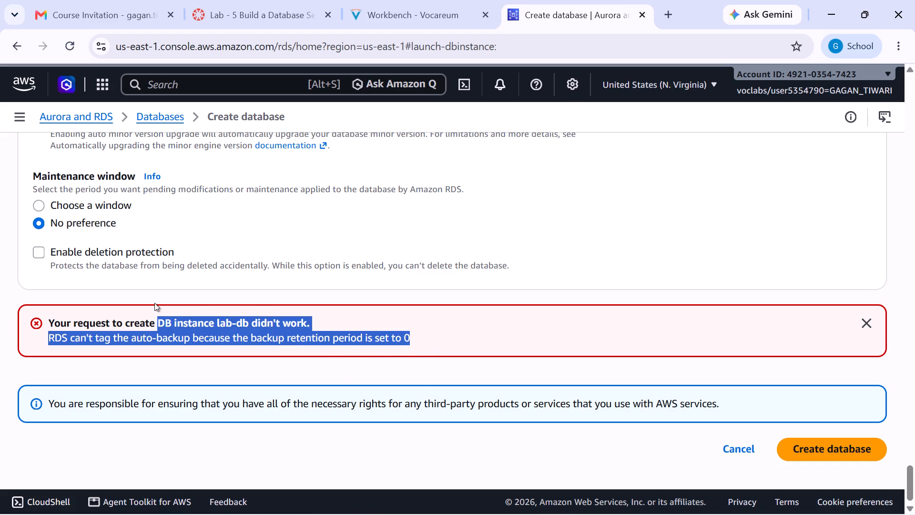
{"action": "left_click_drag", "start_coordinate": [154, 303], "coordinate": [390, 340]}
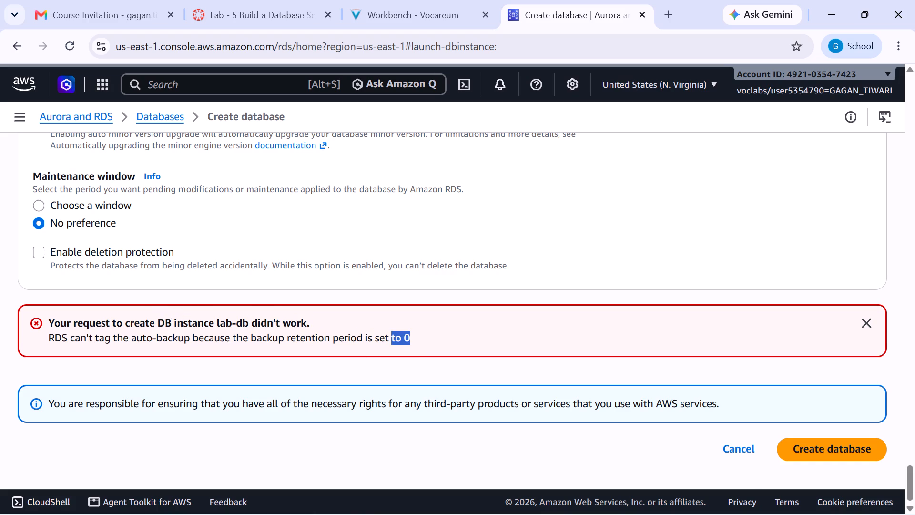
{"action": "left_click_drag", "start_coordinate": [390, 340], "coordinate": [446, 343]}
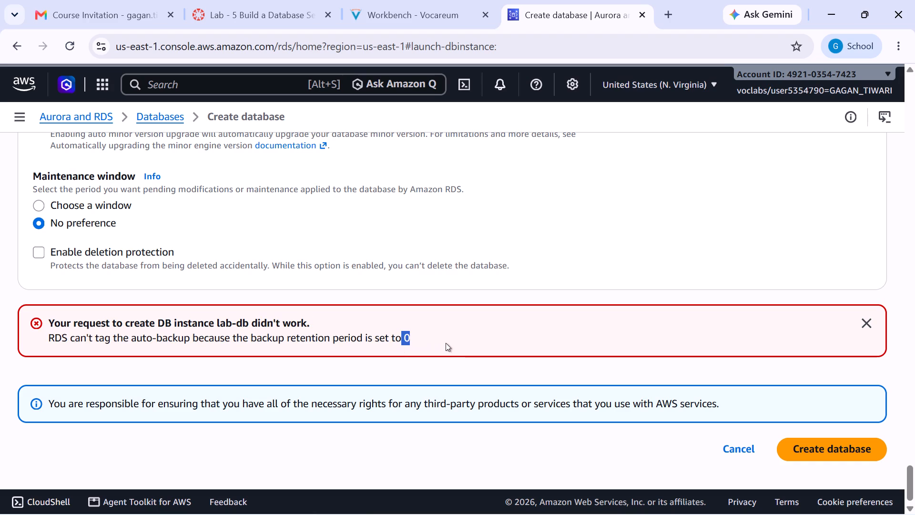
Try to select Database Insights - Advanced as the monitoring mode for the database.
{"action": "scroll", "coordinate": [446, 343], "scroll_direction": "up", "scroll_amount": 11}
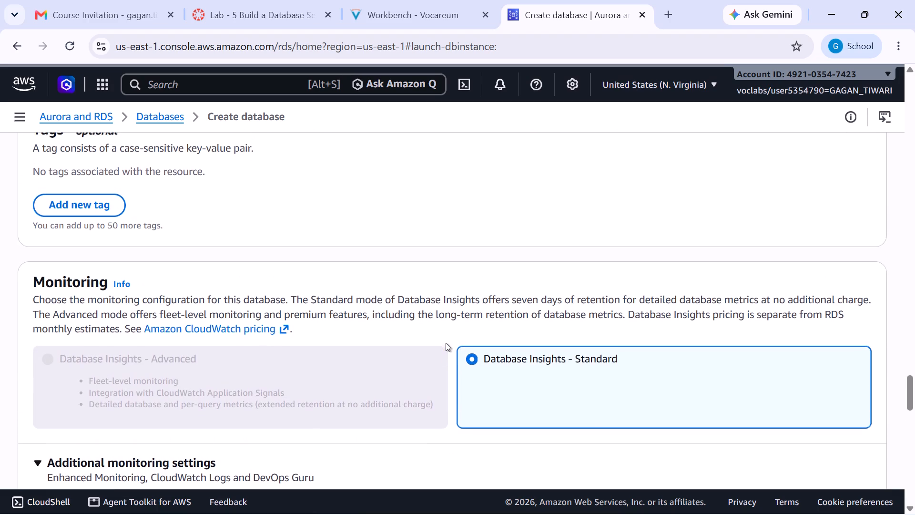
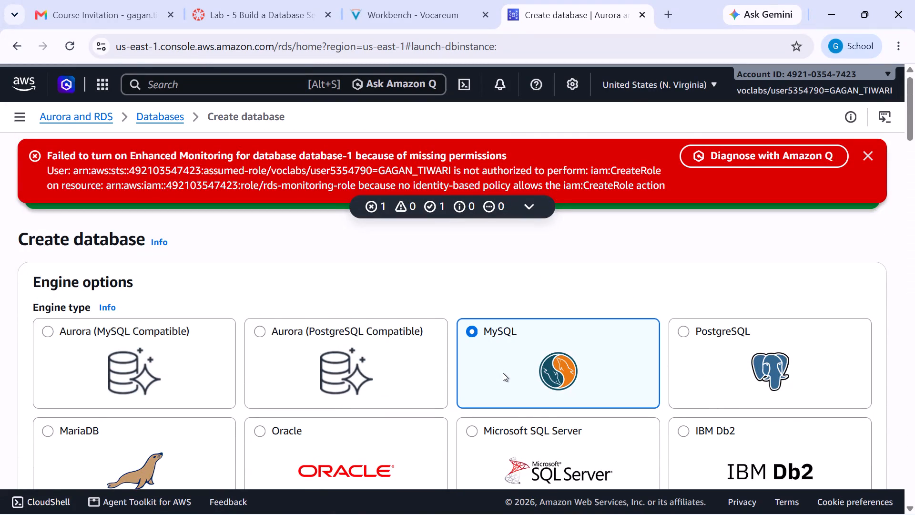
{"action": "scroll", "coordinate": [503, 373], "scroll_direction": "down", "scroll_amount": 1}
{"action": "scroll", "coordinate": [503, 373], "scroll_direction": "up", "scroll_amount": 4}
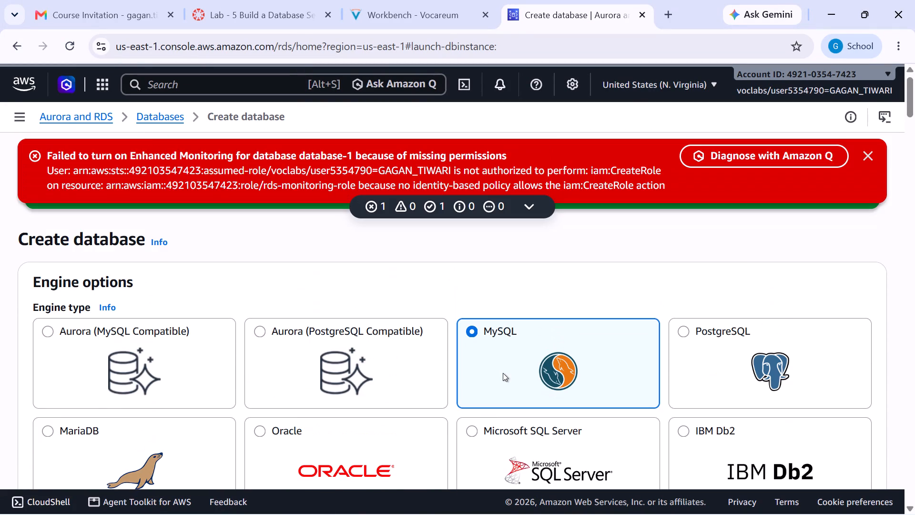
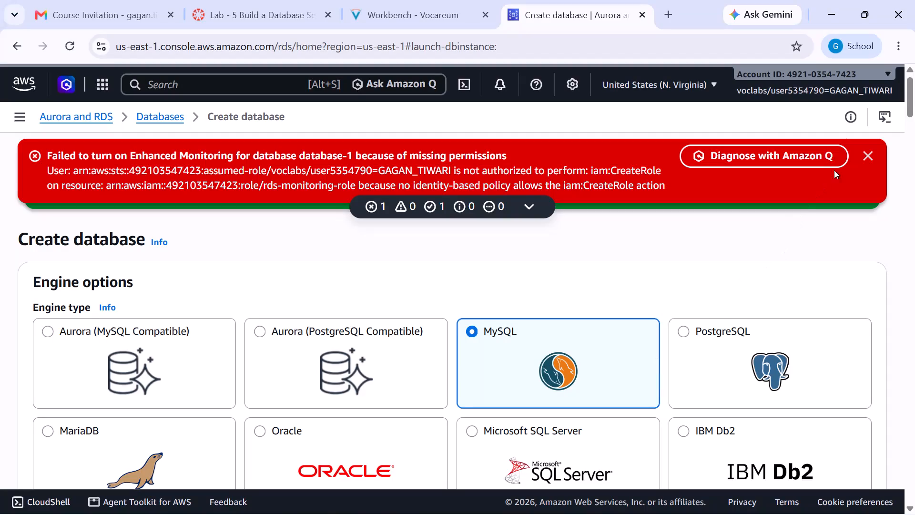
Dismiss the Enhanced Monitoring error and submit the completed form to create the MySQL database lab-db.
{"action": "left_click", "coordinate": [868, 160]}
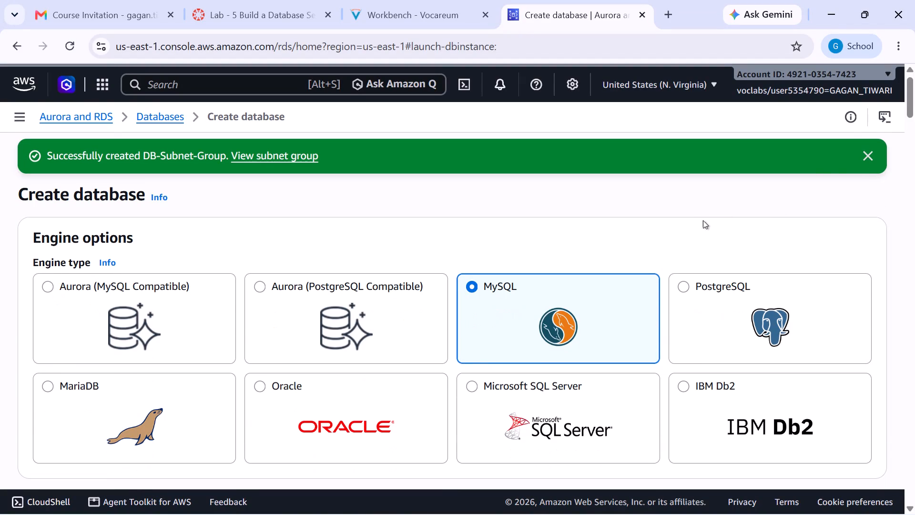
{"action": "scroll", "coordinate": [688, 227], "scroll_direction": "down", "scroll_amount": 10}
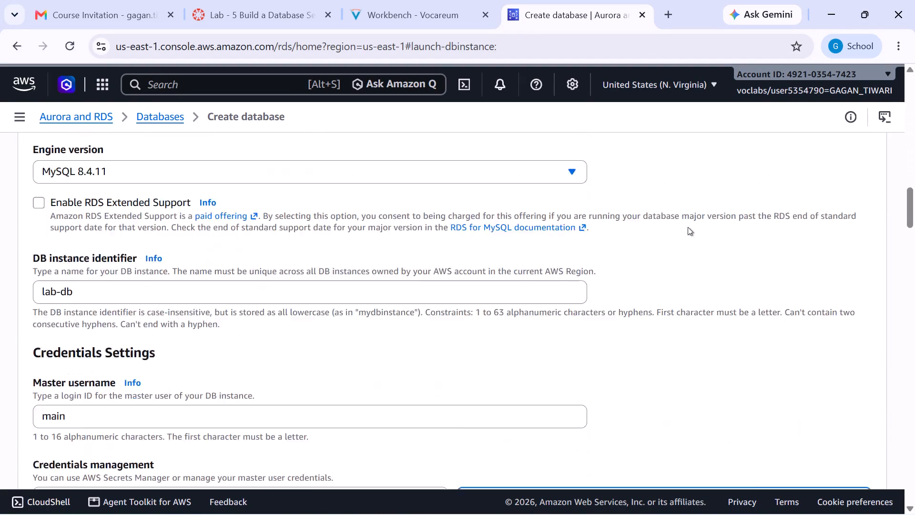
{"action": "scroll", "coordinate": [688, 227], "scroll_direction": "down", "scroll_amount": 12}
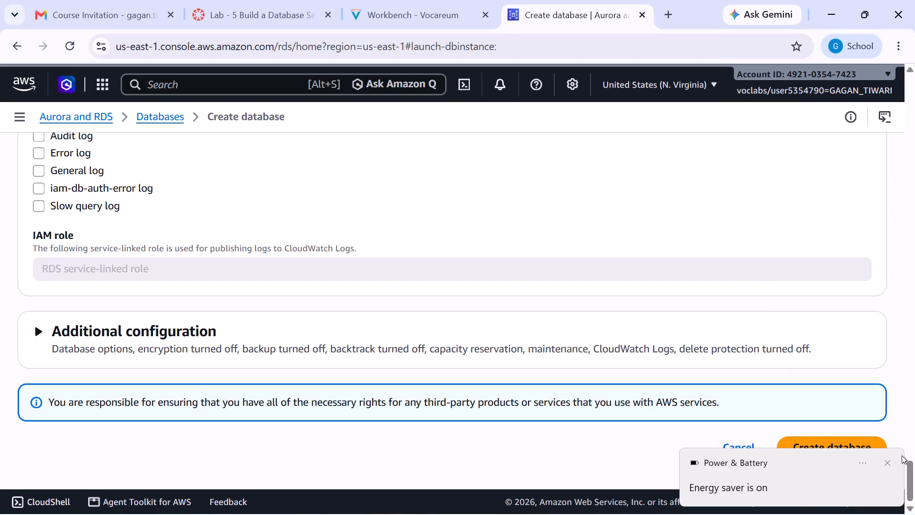
{"action": "left_click", "coordinate": [889, 463]}
{"action": "left_click", "coordinate": [835, 443]}
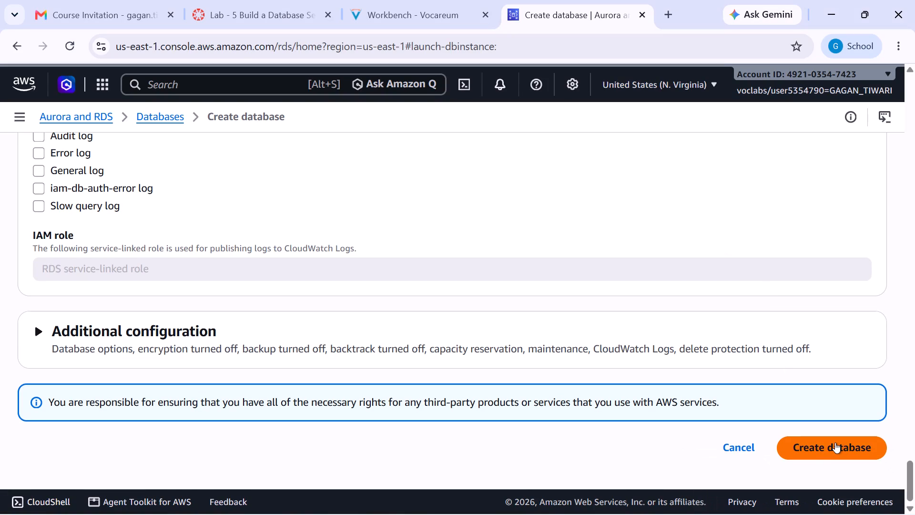
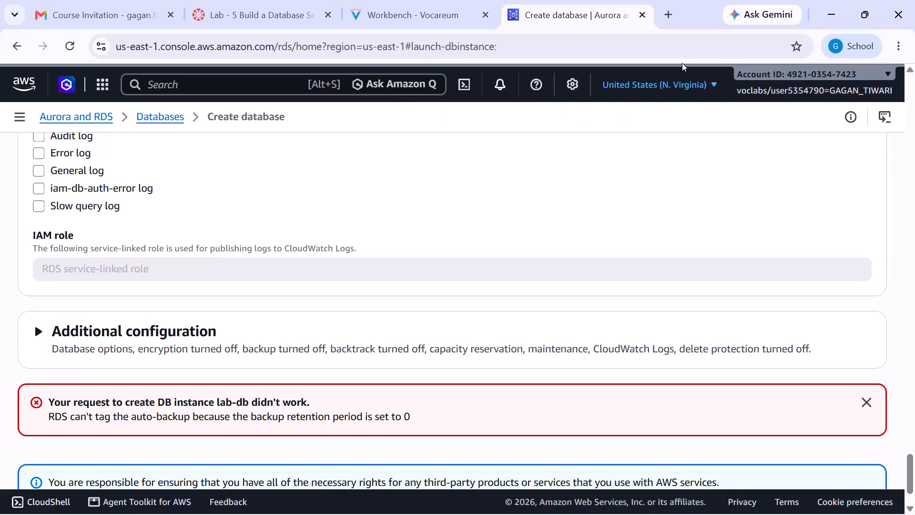
Close the RDS database creation page and the Lab 5 Vocareum workbench.
{"action": "left_click", "coordinate": [642, 8]}
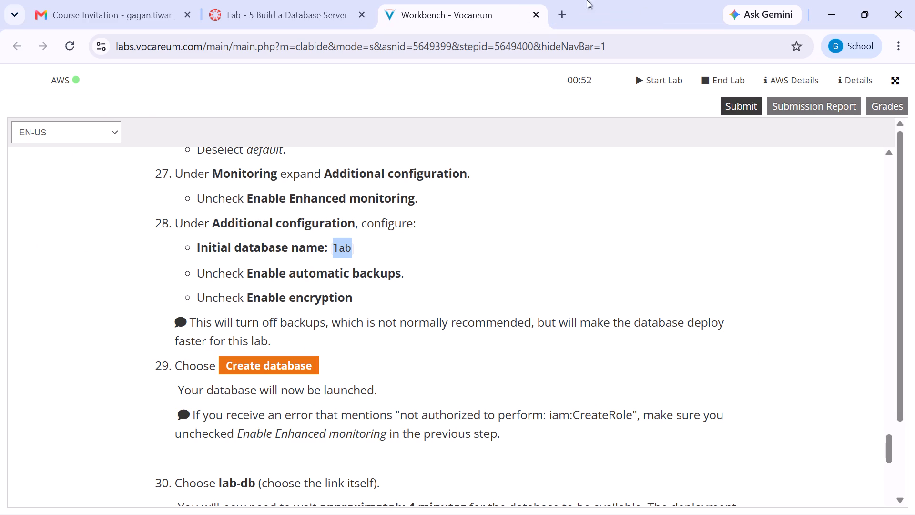
{"action": "left_click", "coordinate": [534, 12]}
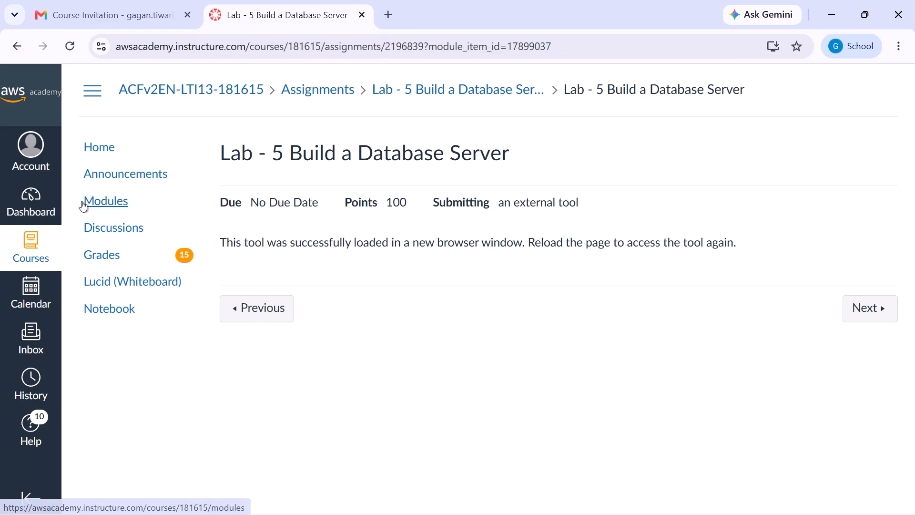
Open the Lab - 6 Scale & Load Balance your Architecture assignment from the course modules.
{"action": "left_click", "coordinate": [124, 197]}
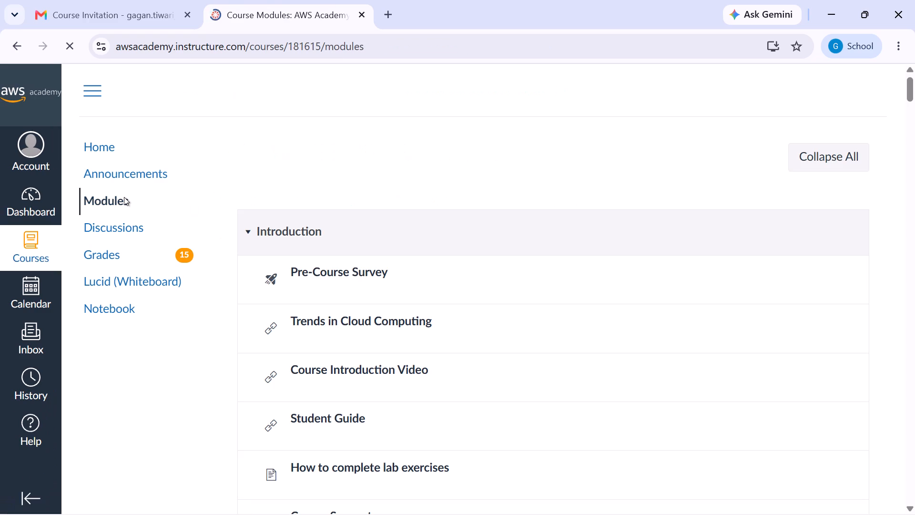
{"action": "scroll", "coordinate": [325, 335], "scroll_direction": "down", "scroll_amount": 6}
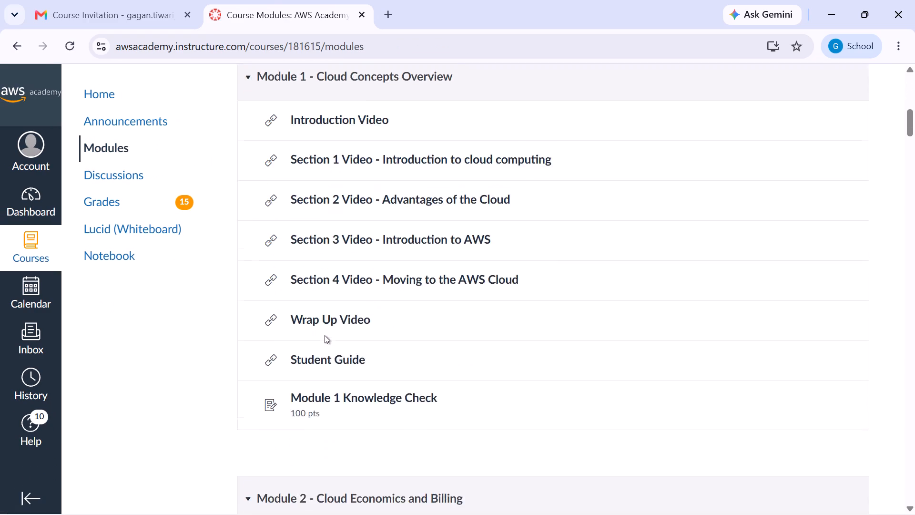
{"action": "scroll", "coordinate": [325, 335], "scroll_direction": "down", "scroll_amount": 10}
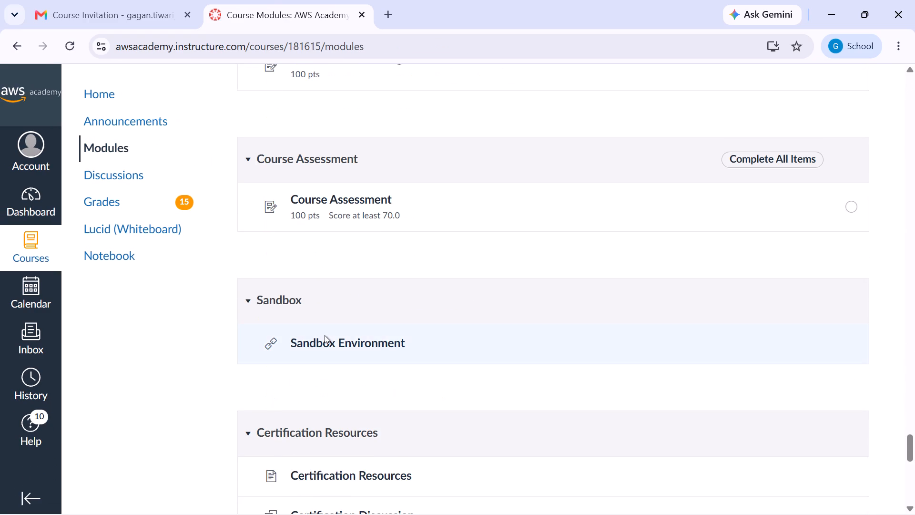
{"action": "scroll", "coordinate": [325, 335], "scroll_direction": "up", "scroll_amount": 3}
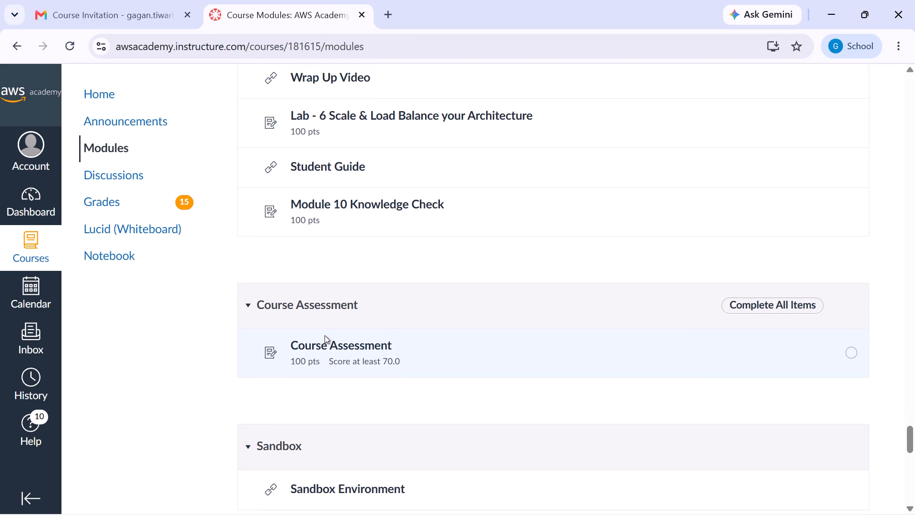
{"action": "scroll", "coordinate": [325, 335], "scroll_direction": "up", "scroll_amount": 3}
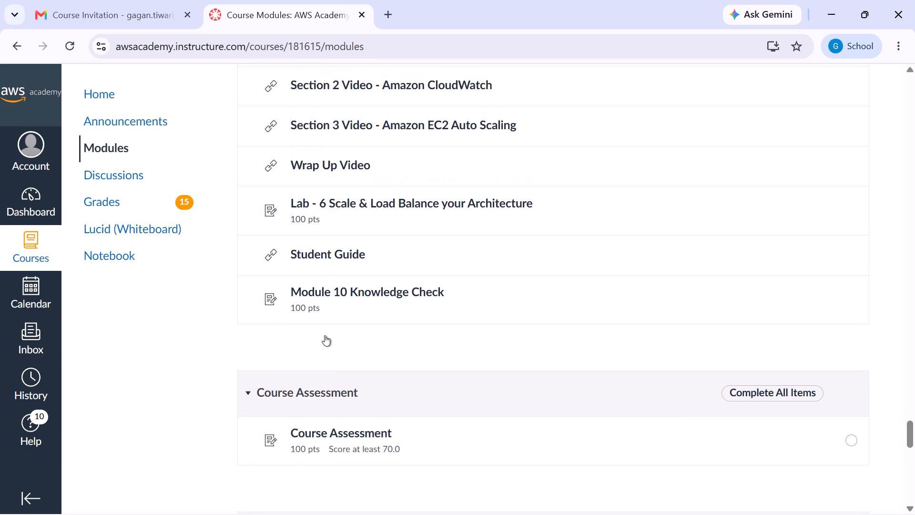
{"action": "scroll", "coordinate": [325, 335], "scroll_direction": "up", "scroll_amount": 1}
{"action": "left_click", "coordinate": [433, 265]}
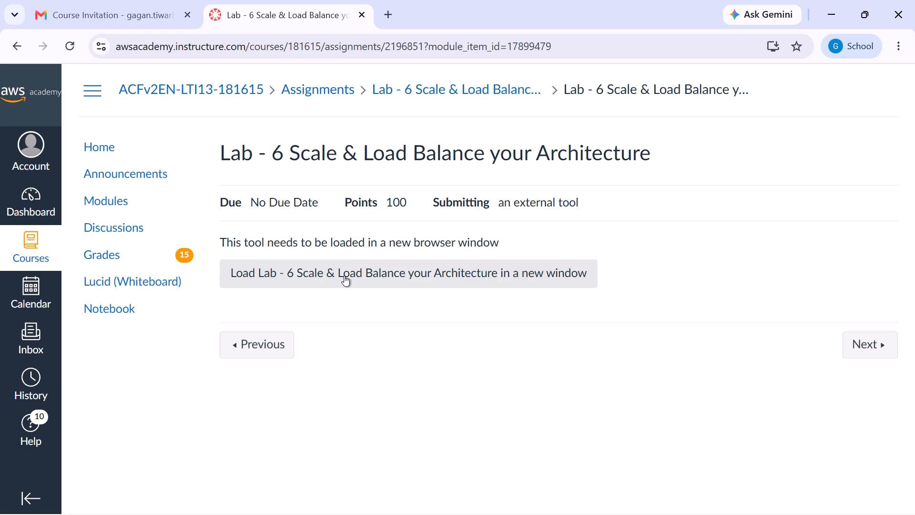
Load Lab 6 in a new window and start its AWS lab environment.
{"action": "left_click", "coordinate": [344, 276]}
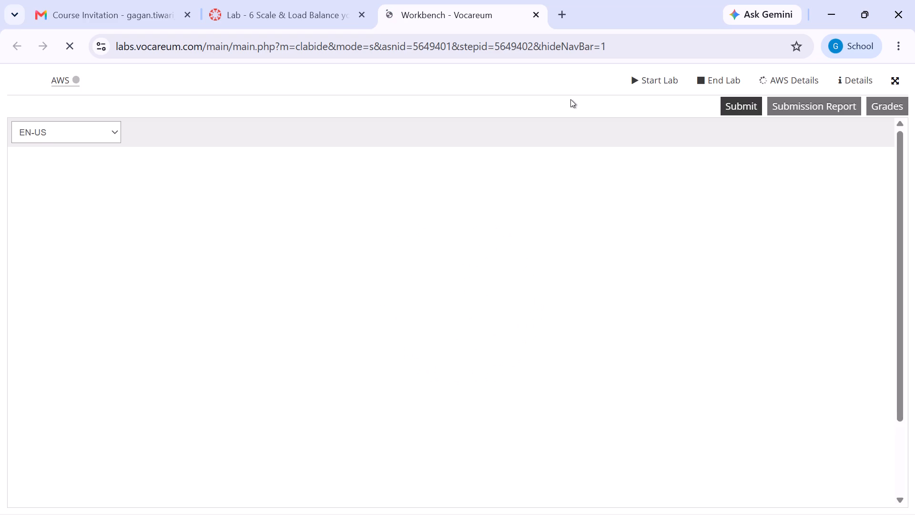
{"action": "left_click", "coordinate": [636, 83]}
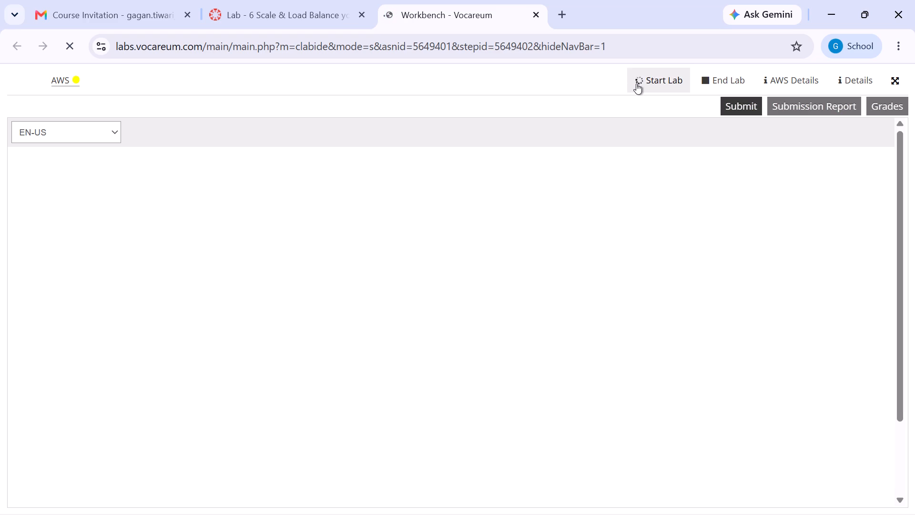